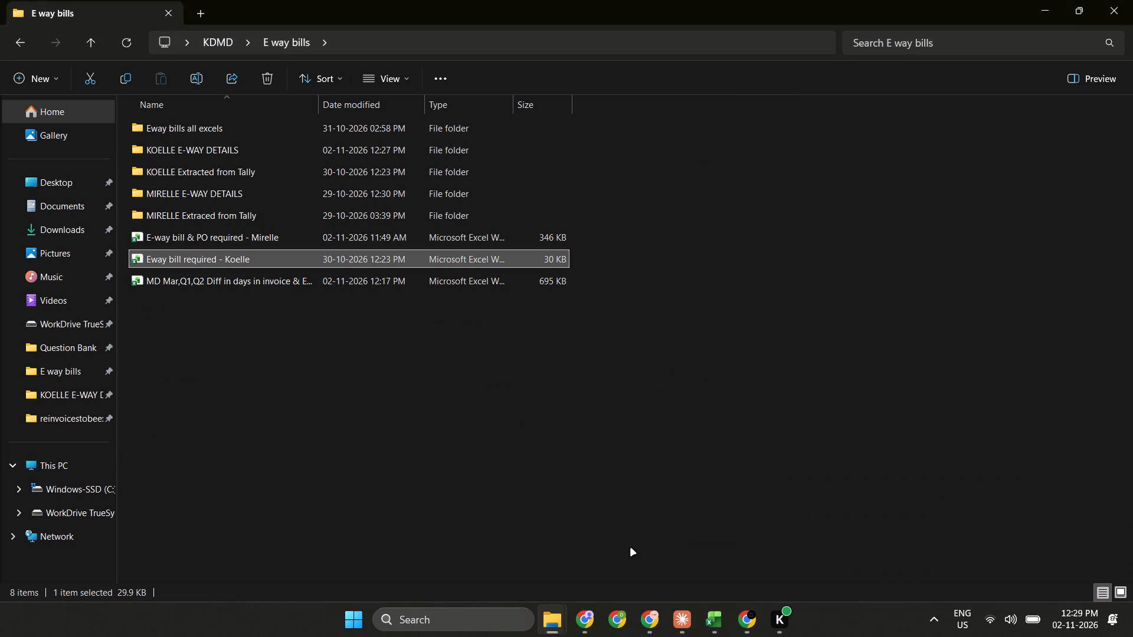
{"action": "key", "text": "Up"}
{"action": "key", "text": "Up"}
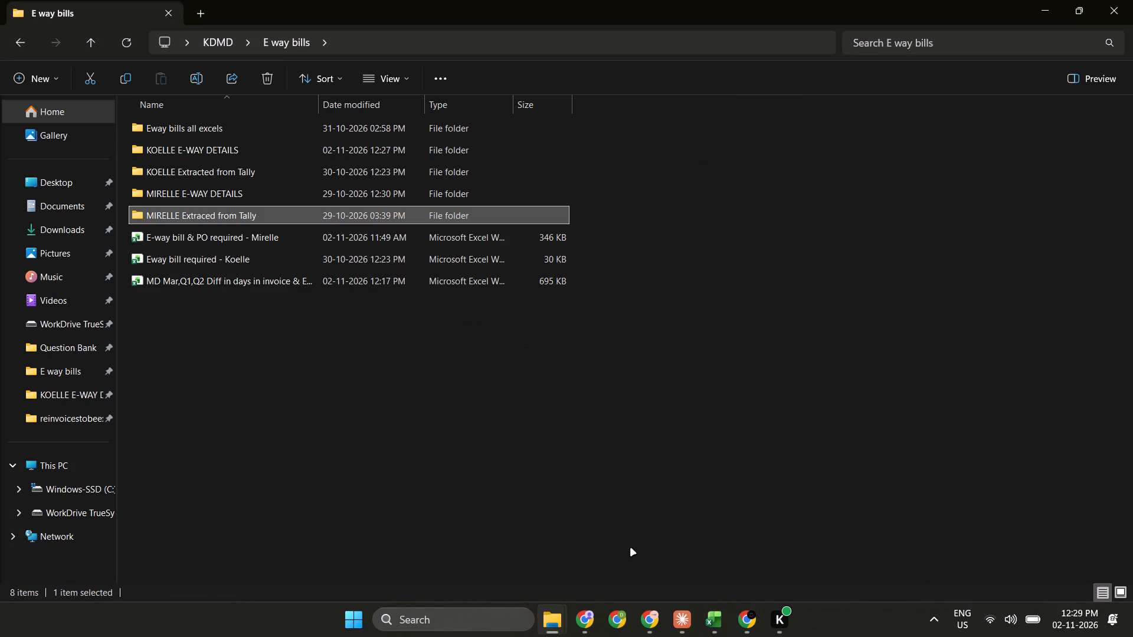
{"action": "key", "text": "Down"}
{"action": "key", "text": "Down"}
{"action": "key", "text": "Up"}
{"action": "key", "text": "Up"}
{"action": "key", "text": "Up"}
{"action": "key", "text": "Down"}
{"action": "key", "text": "Down"}
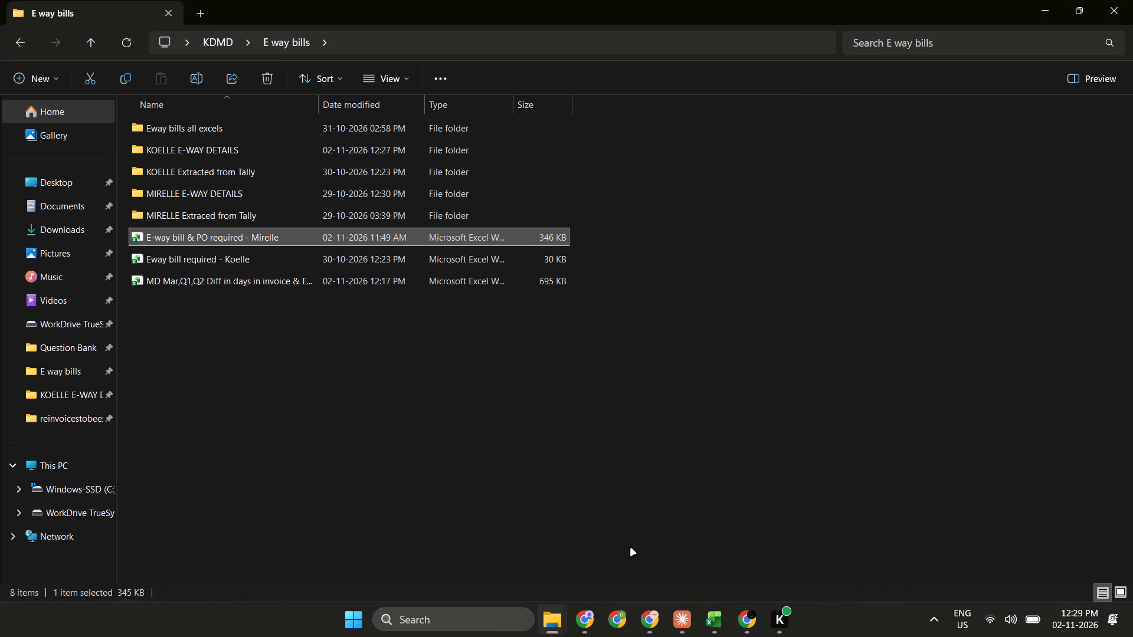
{"action": "key", "text": "Down"}
{"action": "key", "text": "alt+Tab"}
{"action": "key", "text": "alt+Tab"}
{"action": "key", "text": "Up"}
{"action": "key", "text": "Up"}
{"action": "key", "text": "Up"}
{"action": "key", "text": "Up"}
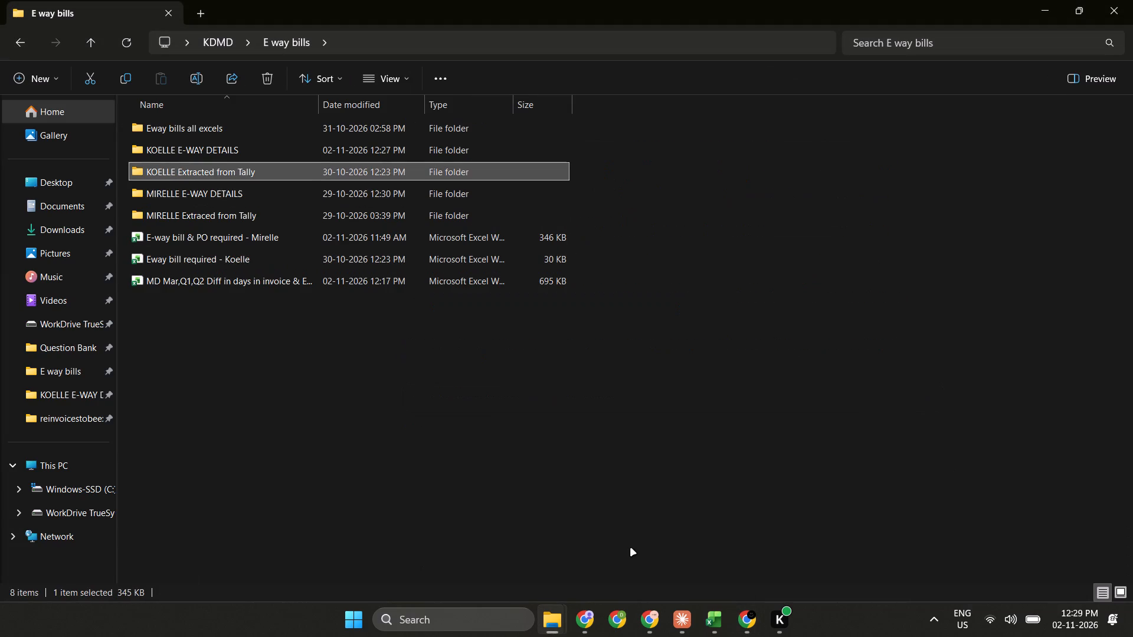
{"action": "key", "text": "Up"}
{"action": "key", "text": "Return"}
Look through the file list of the KOELLE E-WAY DETAILS folder for the e-way bill PDFs dated 02-11-2026.
{"action": "key", "text": "Down"}
{"action": "key", "text": "Down"}
{"action": "key", "text": "Down"}
{"action": "key", "text": "Down"}
{"action": "key", "text": "Down"}
{"action": "key", "text": "Down"}
{"action": "key", "text": "Down"}
{"action": "key", "text": "Down"}
{"action": "key", "text": "Down"}
{"action": "key", "text": "Down"}
{"action": "key", "text": "Down"}
{"action": "key", "text": "Down"}
{"action": "key", "text": "Down"}
{"action": "key", "text": "Down"}
{"action": "key", "text": "Down"}
{"action": "key", "text": "Down"}
{"action": "key", "text": "Down"}
{"action": "key", "text": "Down"}
{"action": "key", "text": "Down"}
{"action": "key", "text": "Down"}
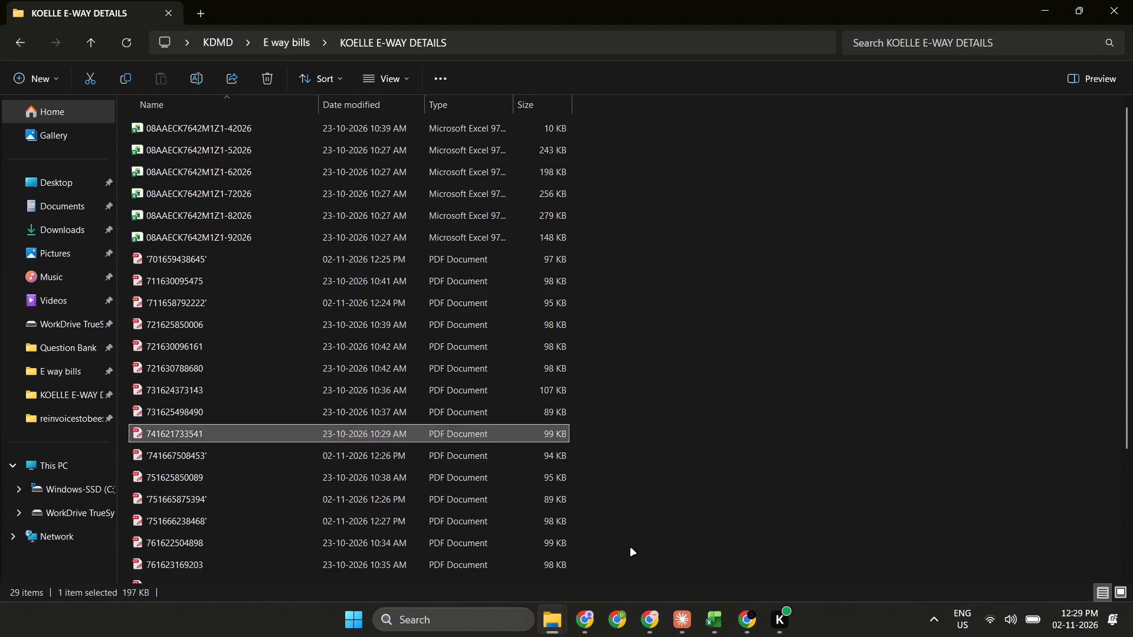
{"action": "key", "text": "Up"}
{"action": "key", "text": "Up"}
{"action": "key", "text": "Up"}
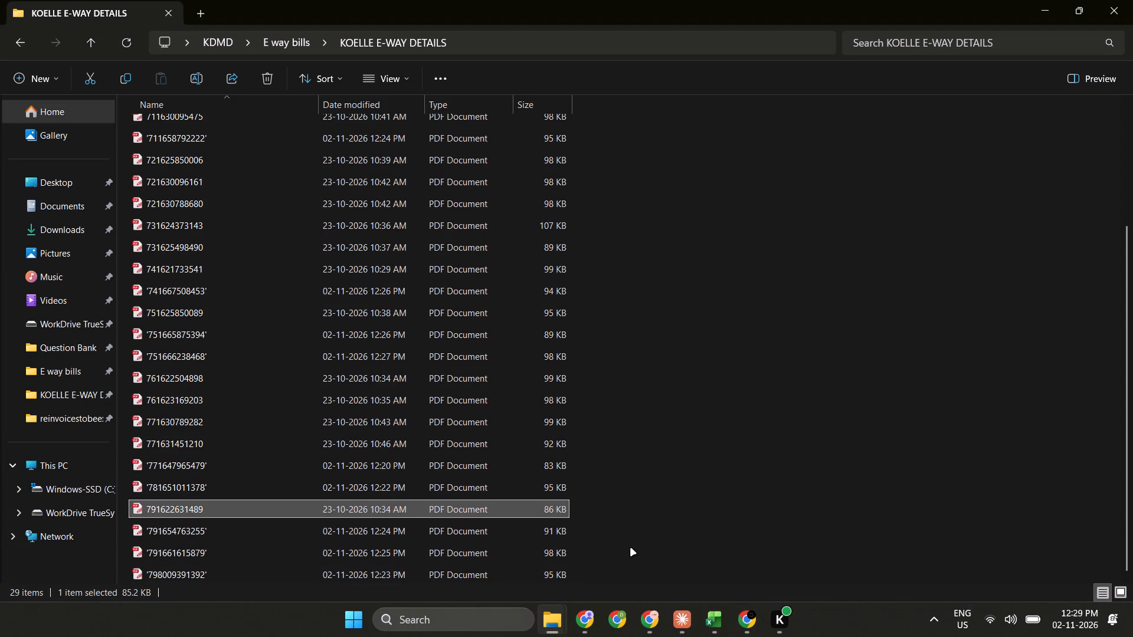
{"action": "key", "text": "Up"}
{"action": "key", "text": "Up"}
{"action": "key", "text": "Up"}
{"action": "key", "text": "Up"}
{"action": "key", "text": "Up"}
{"action": "key", "text": "Up"}
{"action": "key", "text": "Up"}
{"action": "key", "text": "Up"}
{"action": "key", "text": "Up"}
{"action": "key", "text": "Up"}
{"action": "key", "text": "Up"}
{"action": "key", "text": "Up"}
{"action": "key", "text": "Up"}
{"action": "key", "text": "Up"}
{"action": "key", "text": "Up"}
{"action": "key", "text": "Up"}
{"action": "key", "text": "Up"}
{"action": "key", "text": "Up"}
{"action": "key", "text": "Up"}
{"action": "key", "text": "Up"}
{"action": "key", "text": "Up"}
{"action": "key", "text": "Up"}
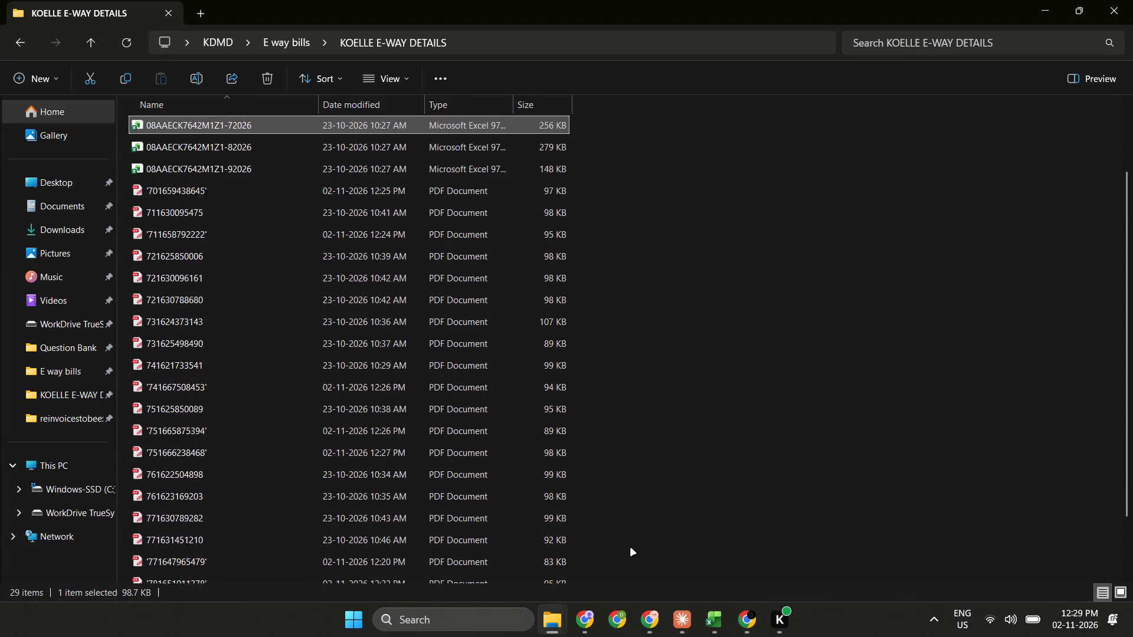
{"action": "key", "text": "Down"}
{"action": "key", "text": "Down"}
{"action": "key", "text": "Down"}
{"action": "key", "text": "Down"}
{"action": "key", "text": "Down"}
{"action": "key", "text": "Down"}
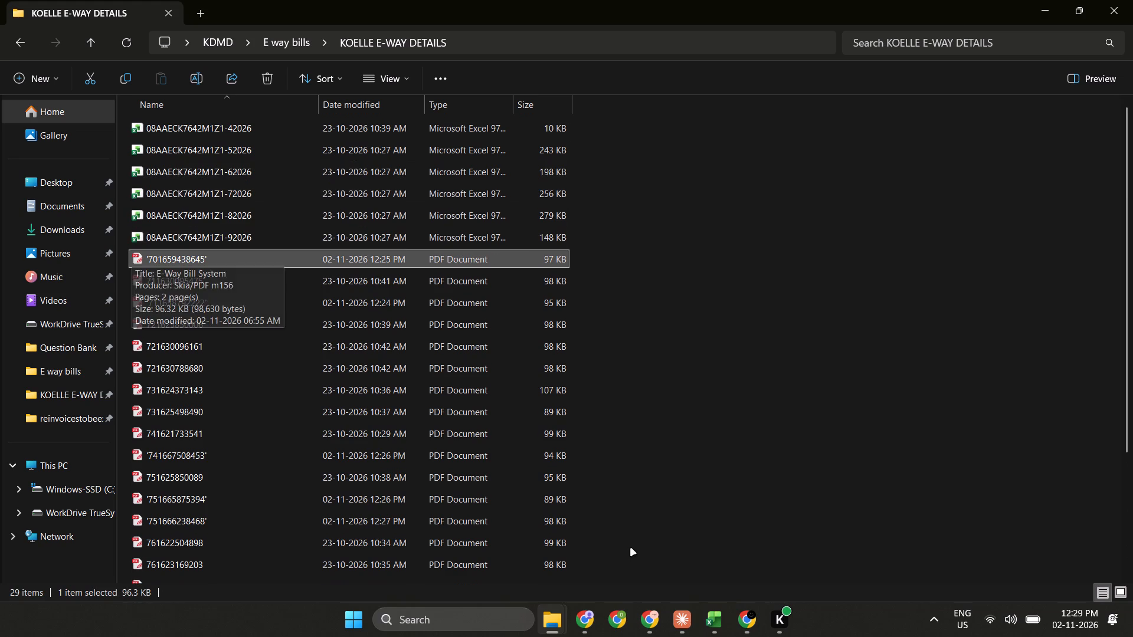
{"action": "key", "text": "Return"}
{"action": "key", "text": "Down"}
{"action": "key", "text": "Down"}
{"action": "key", "text": "Down"}
{"action": "key", "text": "Down"}
{"action": "key", "text": "Down"}
{"action": "key", "text": "Down"}
{"action": "key", "text": "Down"}
{"action": "key", "text": "Down"}
{"action": "key", "text": "Down"}
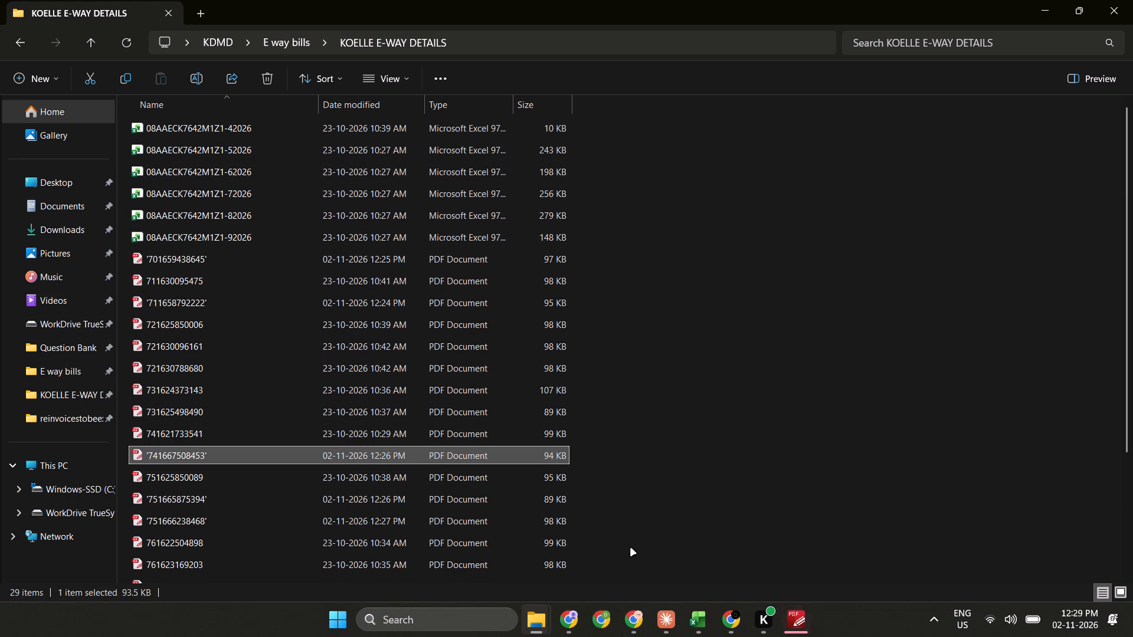
{"action": "key", "text": "Return"}
{"action": "key", "text": "Down"}
{"action": "key", "text": "Down"}
{"action": "key", "text": "Return"}
{"action": "key", "text": "Down"}
{"action": "key", "text": "Return"}
{"action": "key", "text": "Down"}
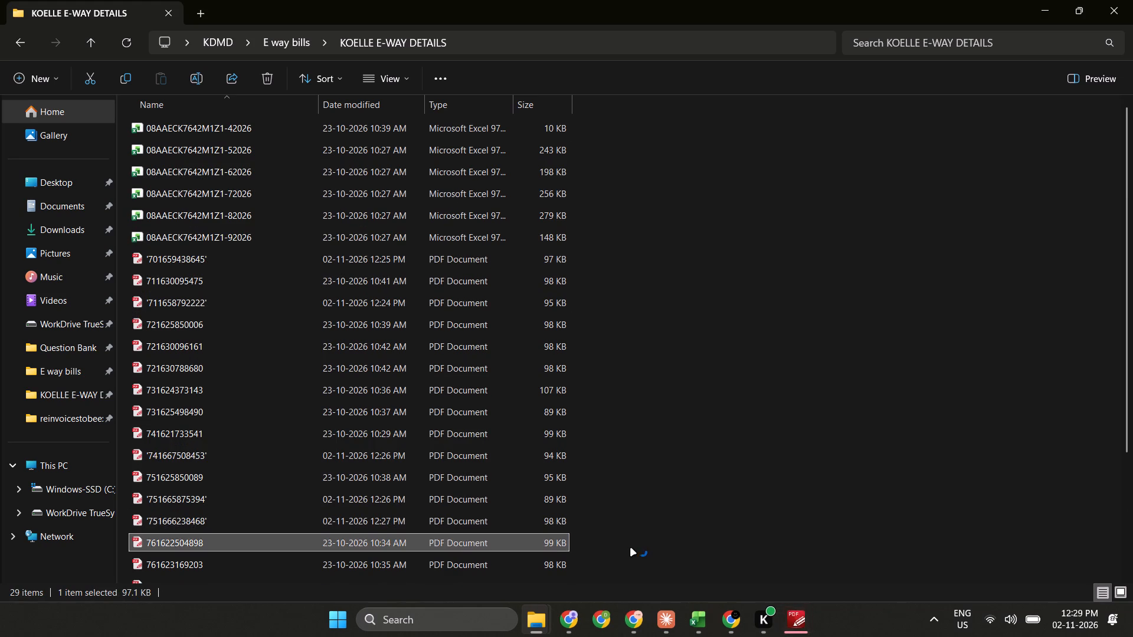
{"action": "key", "text": "Down"}
{"action": "key", "text": "Down"}
{"action": "key", "text": "Down"}
{"action": "key", "text": "Down"}
{"action": "key", "text": "Down"}
{"action": "key", "text": "Up"}
{"action": "key", "text": "Return"}
{"action": "key", "text": "Down"}
{"action": "key", "text": "Return"}
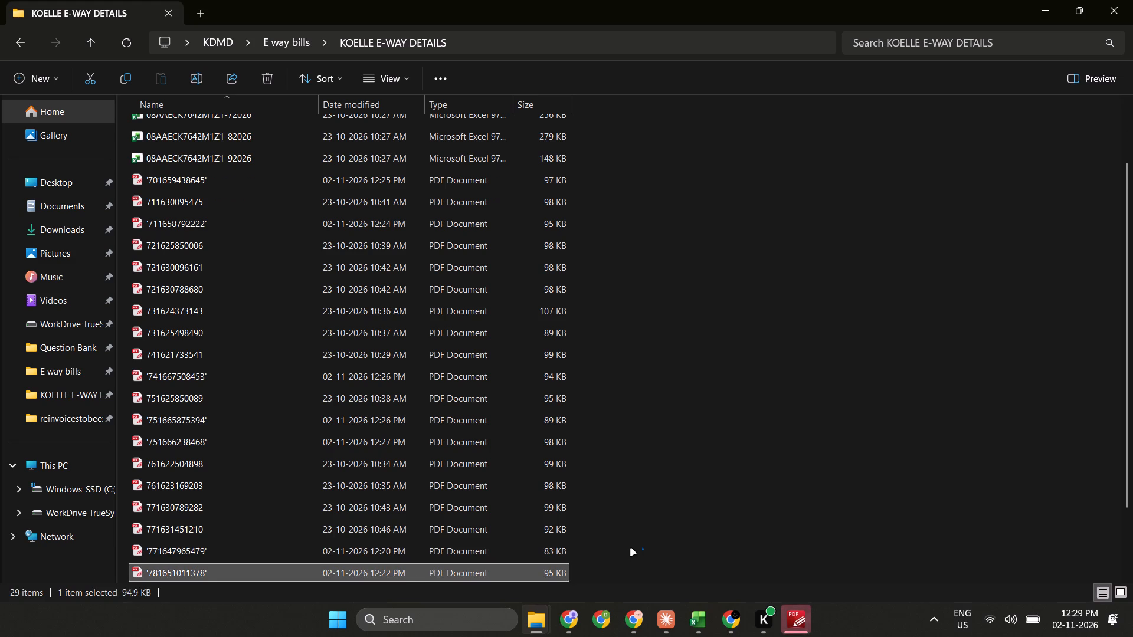
{"action": "key", "text": "Down"}
{"action": "key", "text": "Down"}
{"action": "key", "text": "Return"}
{"action": "key", "text": "Down"}
{"action": "key", "text": "Down"}
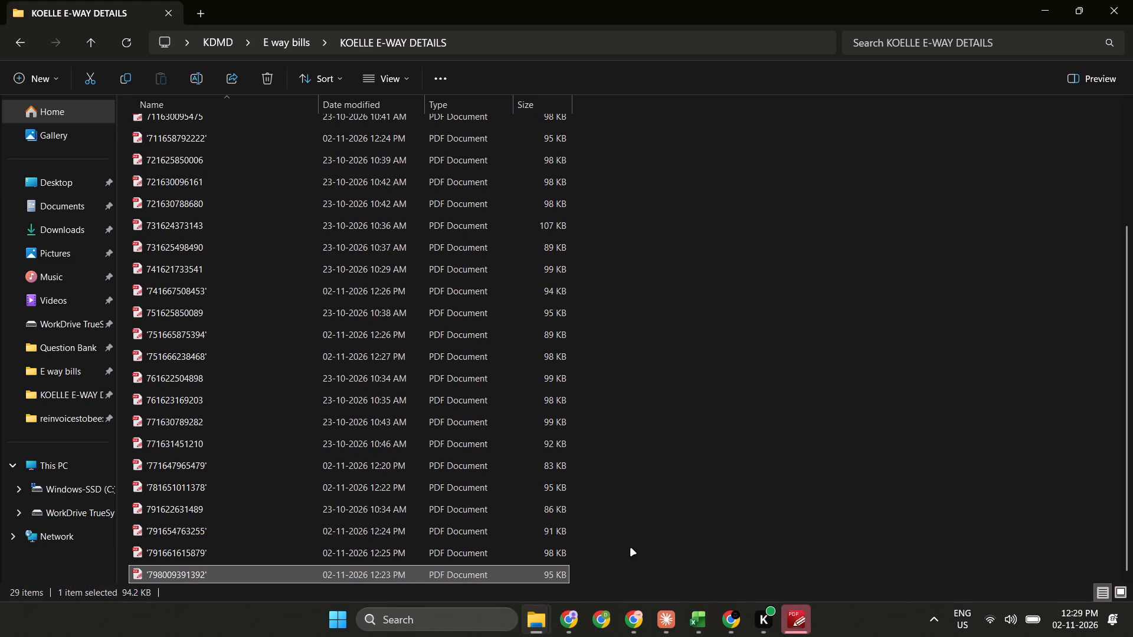
{"action": "key", "text": "Up"}
{"action": "key", "text": "Return"}
{"action": "key", "text": "Down"}
{"action": "key", "text": "Down"}
{"action": "key", "text": "Return"}
{"action": "key", "text": "Down"}
{"action": "key", "text": "Down"}
{"action": "key", "text": "Down"}
Switch to PDF-XChange Editor and look through the opened e-way bills.
{"action": "key", "text": "alt+Tab"}
{"action": "key", "text": "alt+Tab"}
{"action": "key", "text": "alt+Tab"}
{"action": "key", "text": "alt+Down"}
{"action": "key", "text": "alt+Right"}
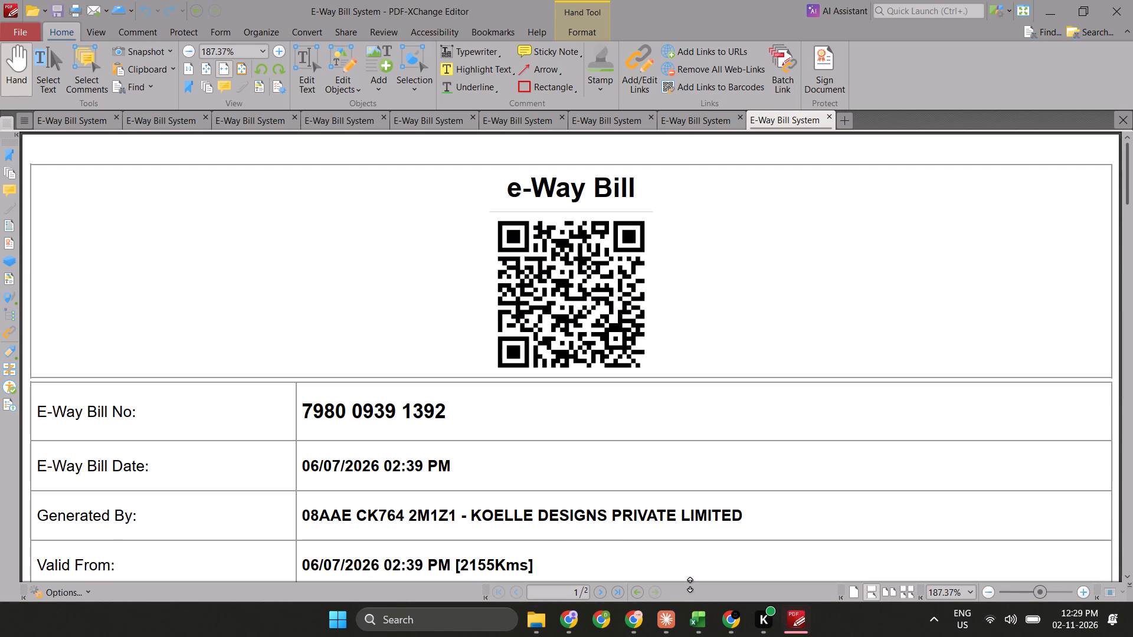
{"action": "key", "text": "ctrl+Tab"}
{"action": "scroll", "coordinate": [690, 585], "scroll_direction": "down", "scroll_amount": 3, "text": "ctrl"}
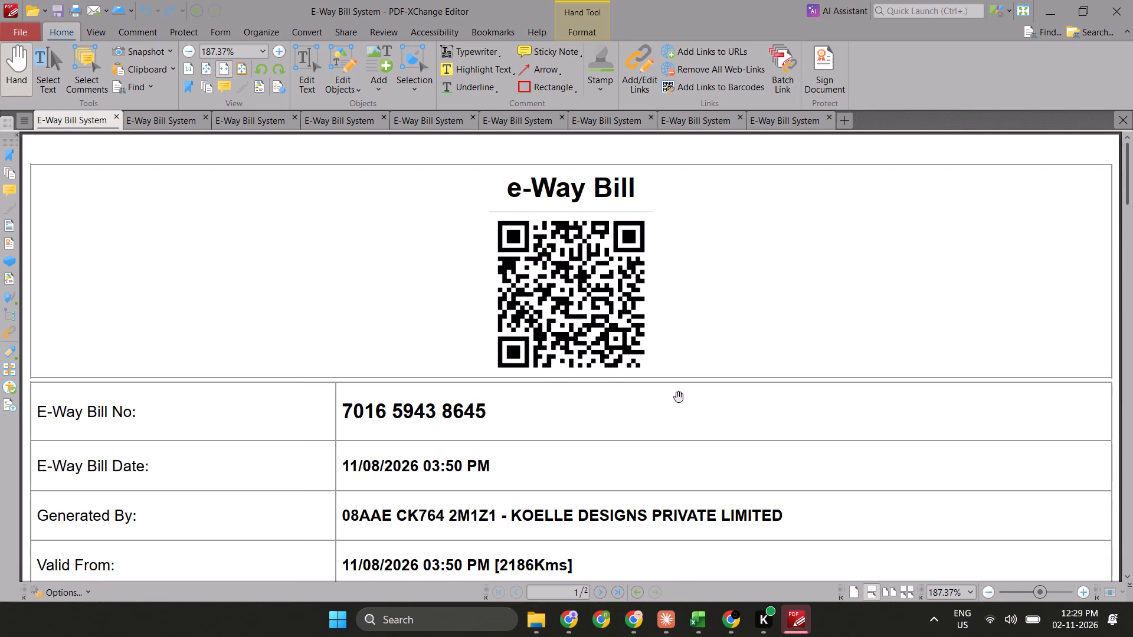
{"action": "scroll", "coordinate": [678, 394], "scroll_direction": "down", "scroll_amount": 3, "text": "ctrl"}
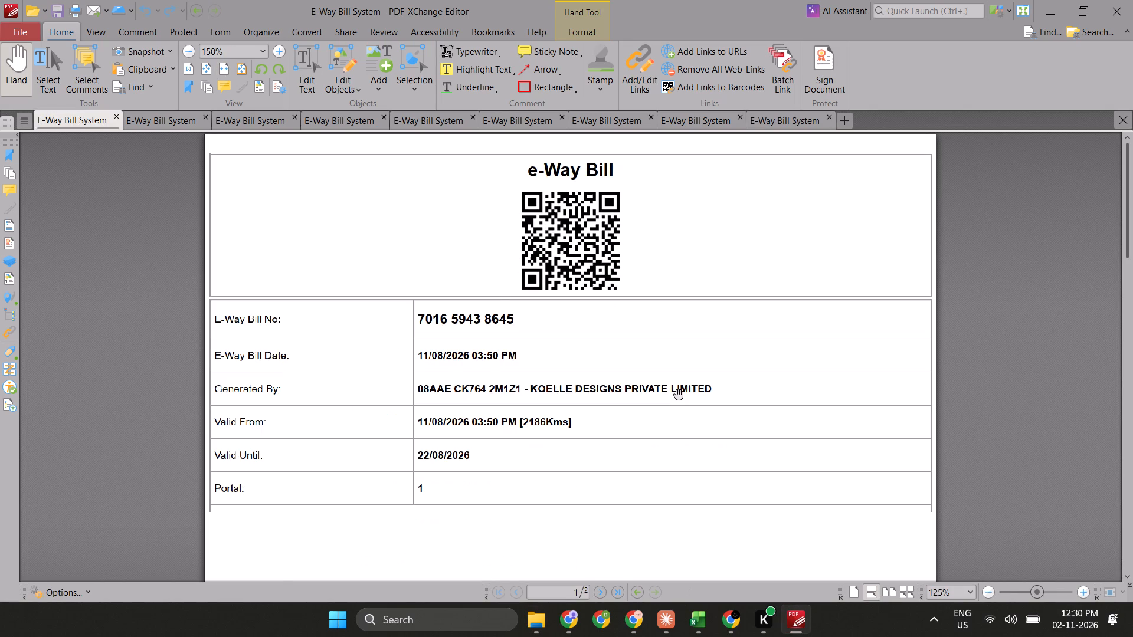
{"action": "key", "text": "ctrl+Tab"}
{"action": "key", "text": "ctrl+Tab"}
{"action": "key", "text": "ctrl+Tab"}
{"action": "key", "text": "ctrl+Tab"}
{"action": "key", "text": "ctrl+Tab"}
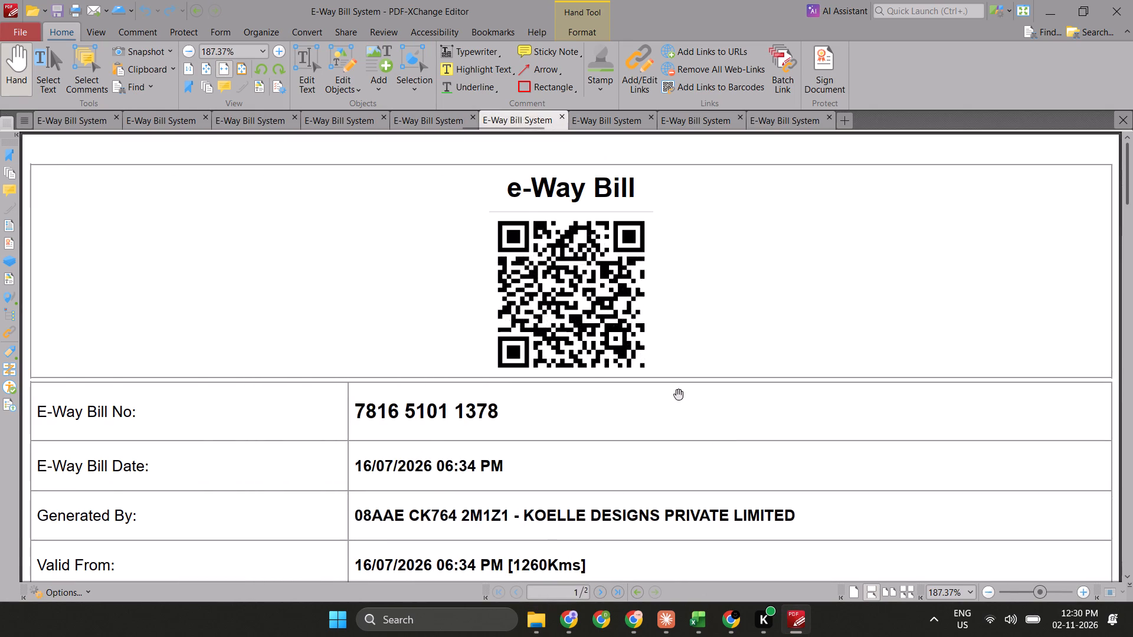
{"action": "key", "text": "ctrl+Tab"}
{"action": "key", "text": "ctrl+Tab"}
{"action": "key", "text": "ctrl+Tab"}
{"action": "key", "text": "ctrl+Tab"}
{"action": "scroll", "coordinate": [678, 394], "scroll_direction": "down", "scroll_amount": 1, "text": "ctrl"}
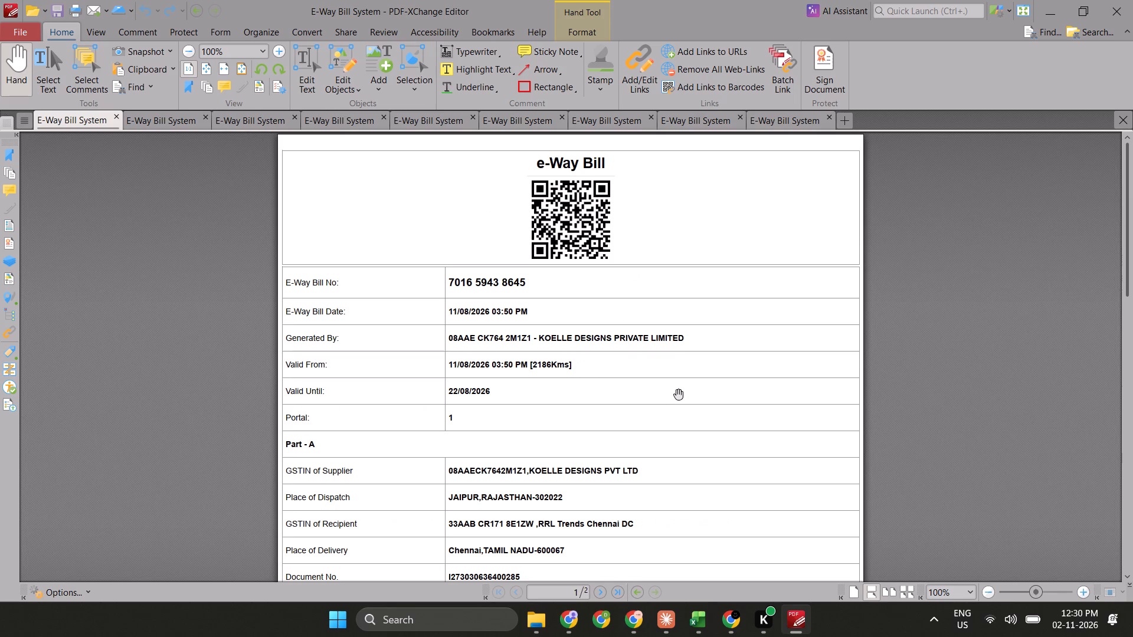
{"action": "left_click", "coordinate": [40, 91]}
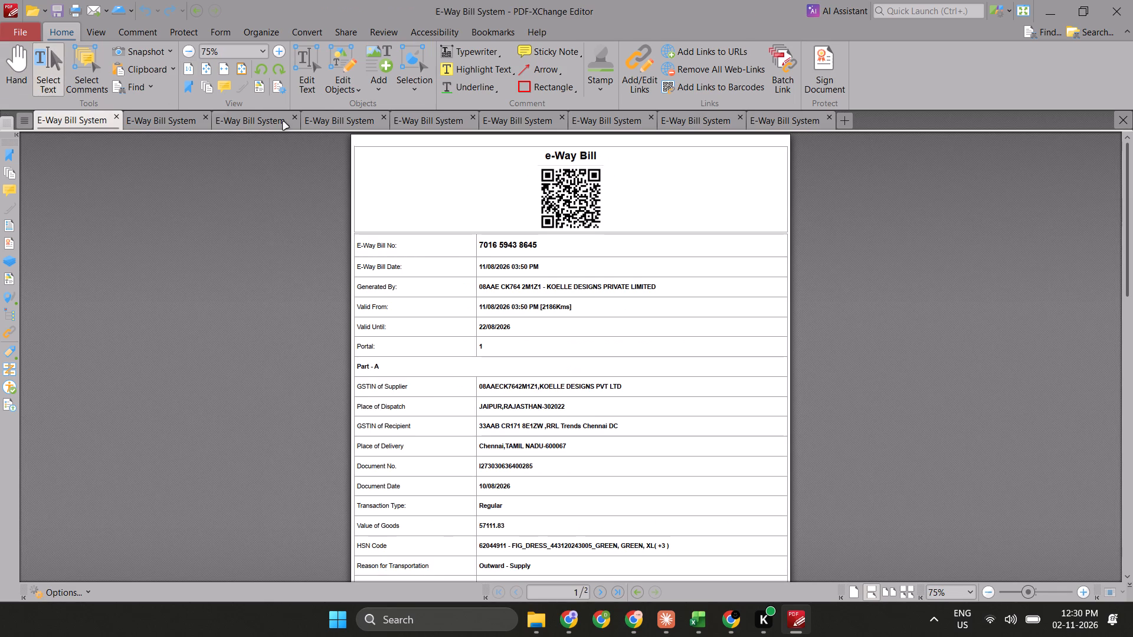
{"action": "scroll", "coordinate": [423, 301], "scroll_direction": "up", "scroll_amount": 1, "text": "ctrl"}
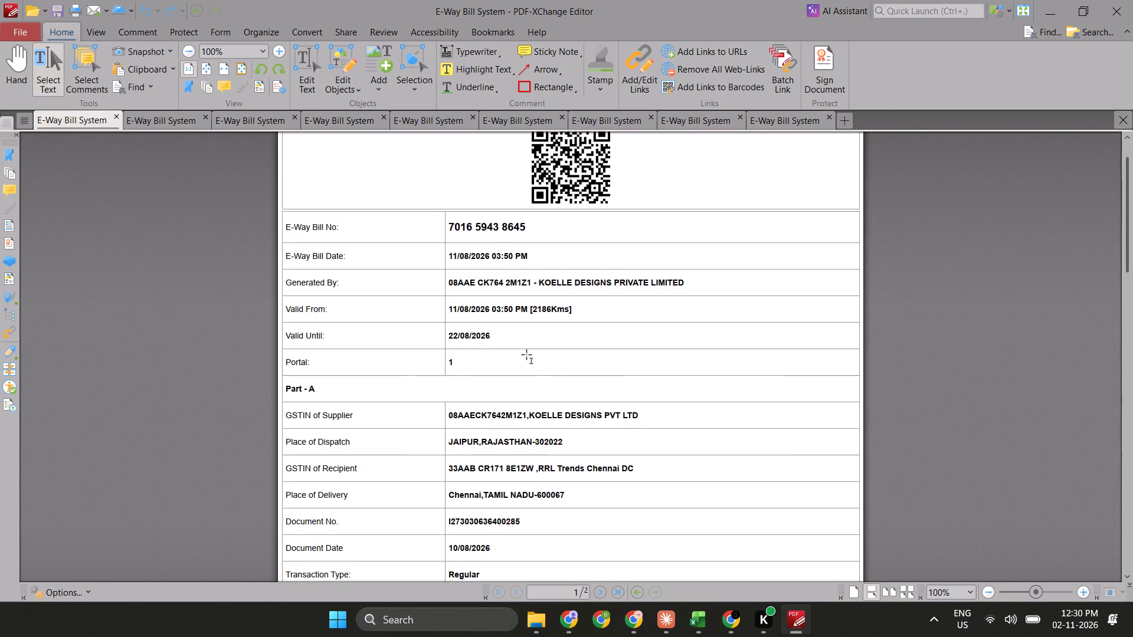
{"action": "scroll", "coordinate": [559, 477], "scroll_direction": "down", "scroll_amount": 1}
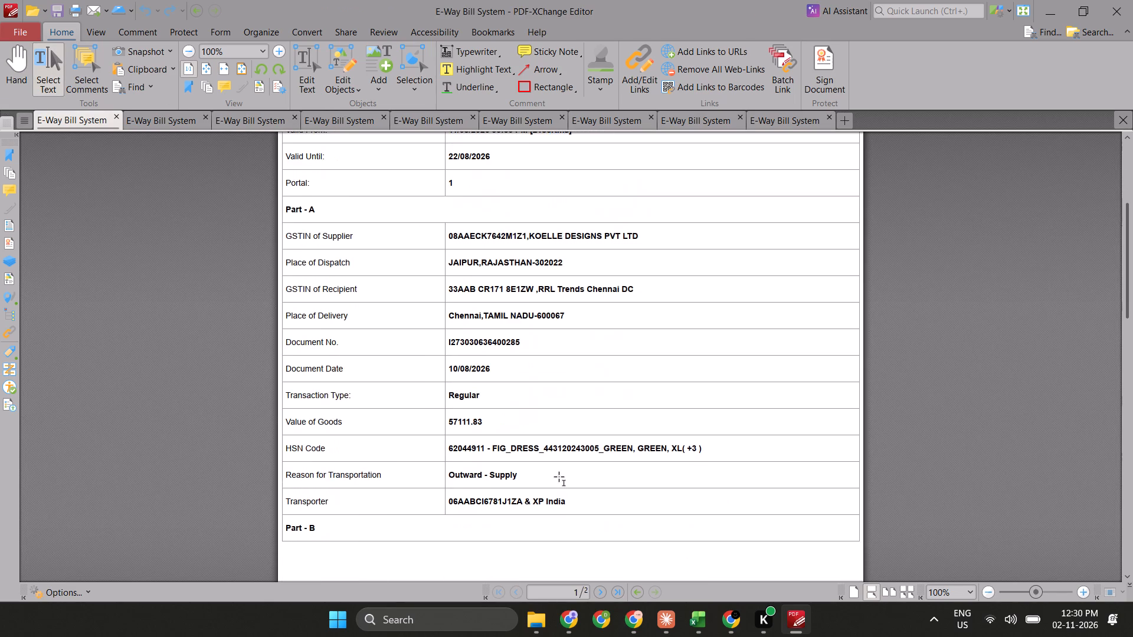
{"action": "scroll", "coordinate": [554, 438], "scroll_direction": "up", "scroll_amount": 2}
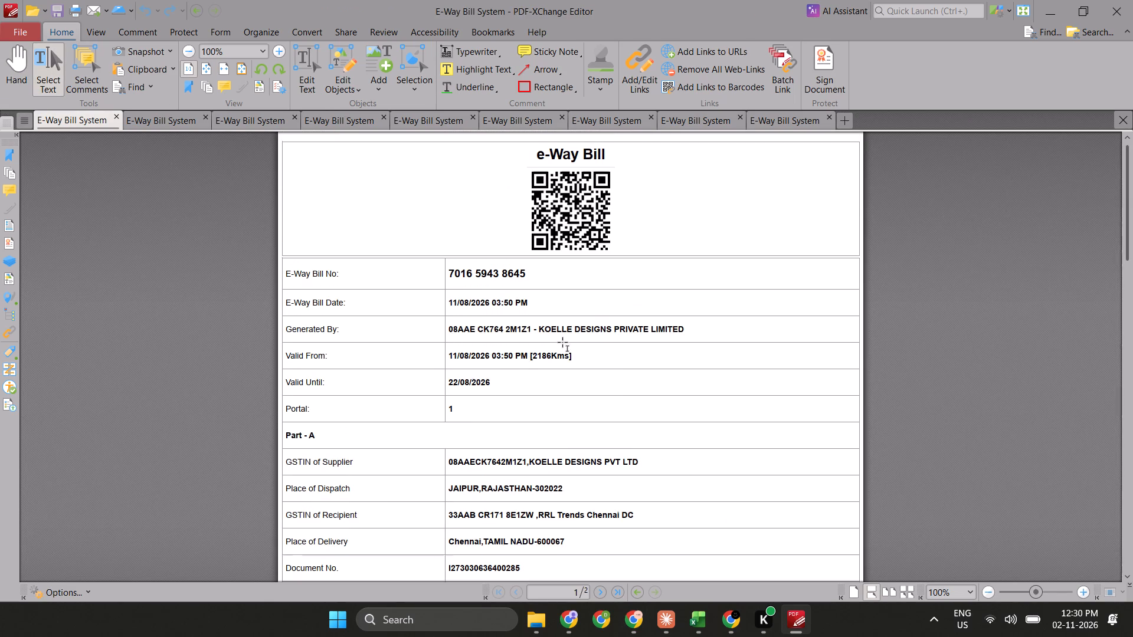
{"action": "scroll", "coordinate": [529, 333], "scroll_direction": "down", "scroll_amount": 1}
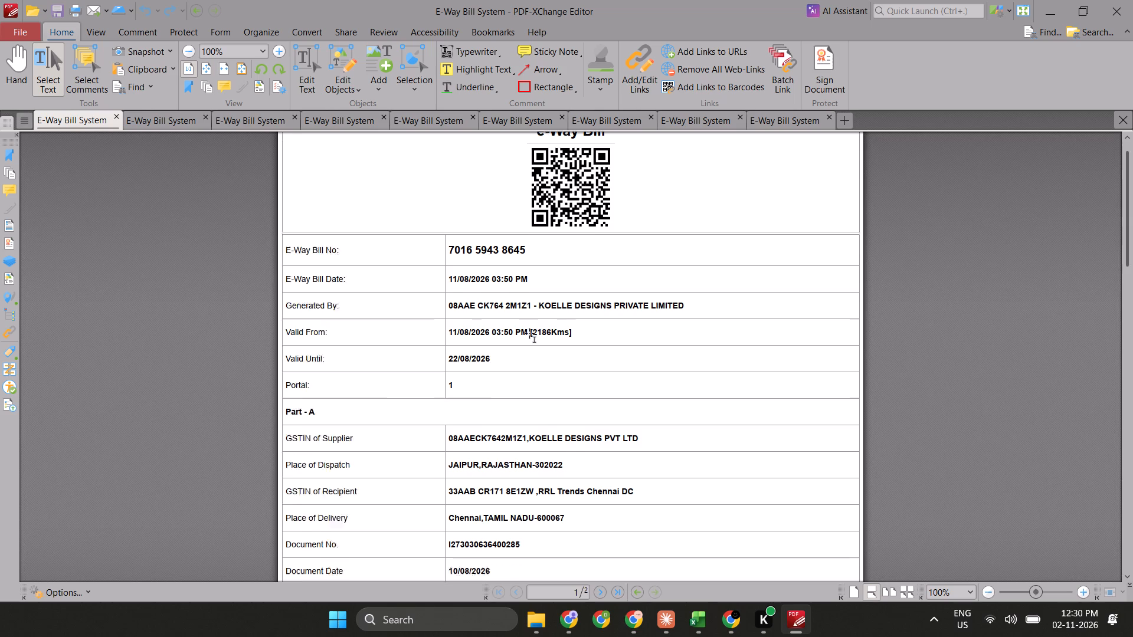
{"action": "scroll", "coordinate": [529, 333], "scroll_direction": "down", "scroll_amount": 2}
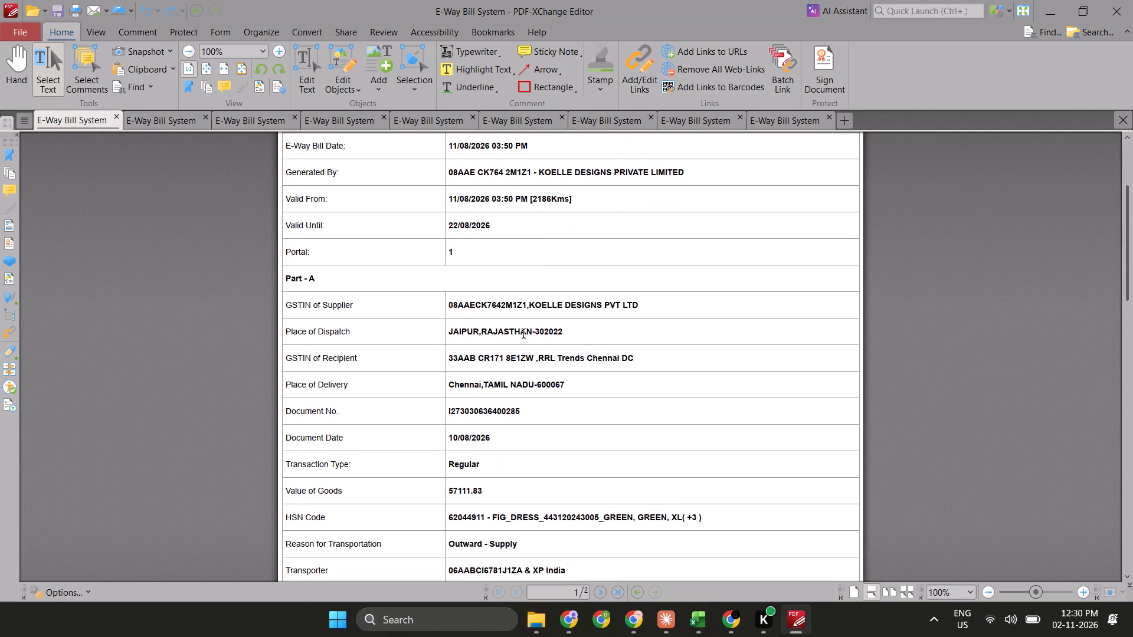
{"action": "double_click", "coordinate": [516, 412]}
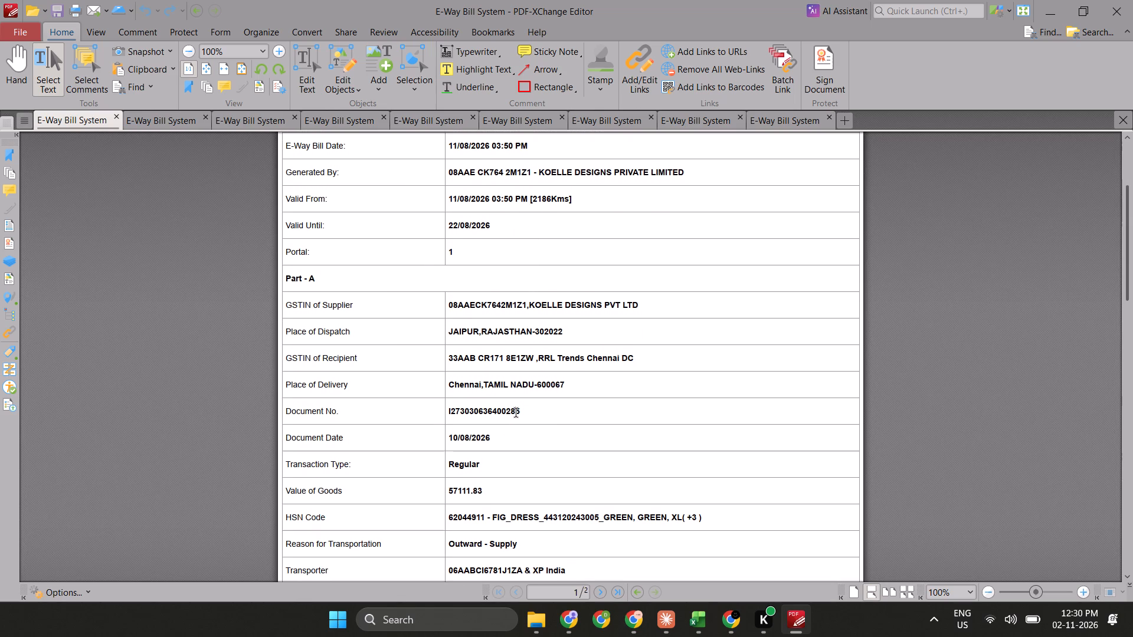
{"action": "key", "text": "ctrl+c"}
{"action": "key", "text": "alt+Tab"}
{"action": "key", "text": "alt+Tab"}
{"action": "key", "text": "alt+Right"}
{"action": "key", "text": "alt+Right"}
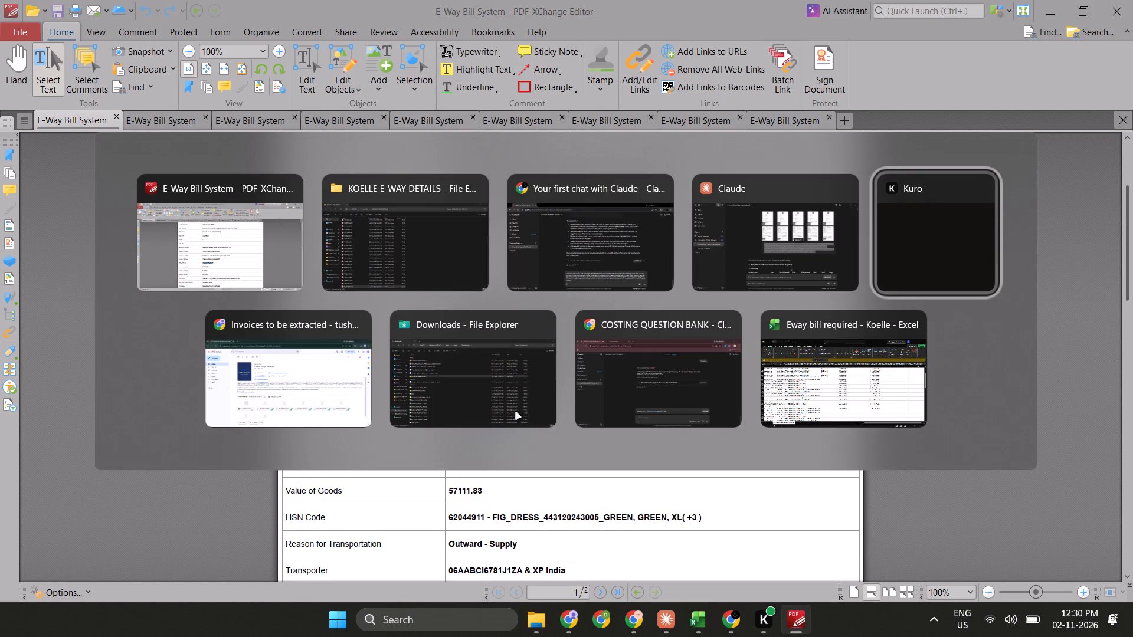
{"action": "key", "text": "alt+Right"}
{"action": "key", "text": "alt+Right"}
{"action": "key", "text": "alt+Right"}
{"action": "key", "text": "alt+Right"}
{"action": "key", "text": "ctrl+f"}
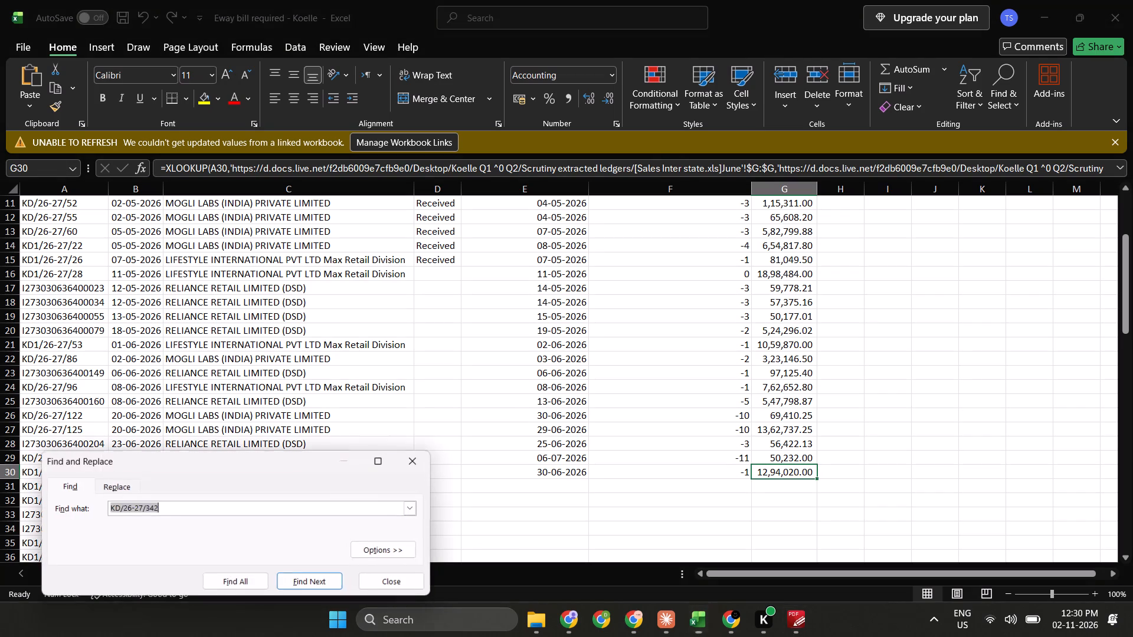
{"action": "key", "text": "ctrl+v"}
{"action": "key", "text": "Return"}
{"action": "key", "text": "Escape"}
{"action": "key", "text": "Right"}
{"action": "key", "text": "Right"}
{"action": "key", "text": "Right"}
{"action": "key", "text": "Right"}
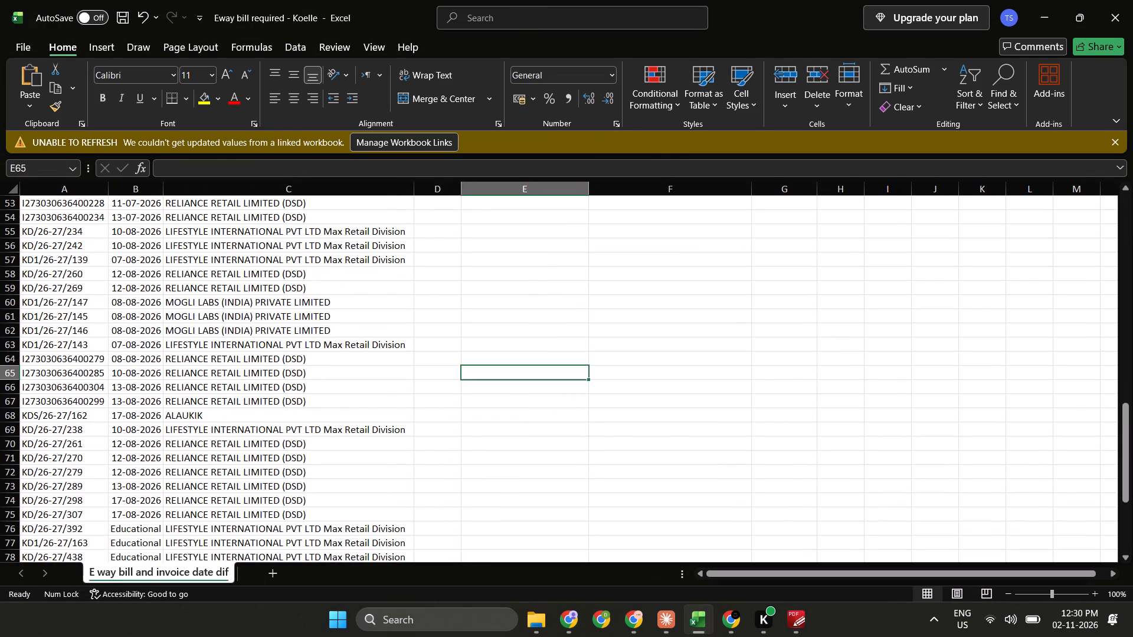
{"action": "key", "text": "Left"}
{"action": "type", "text": "printed"}
{"action": "key", "text": "Return"}
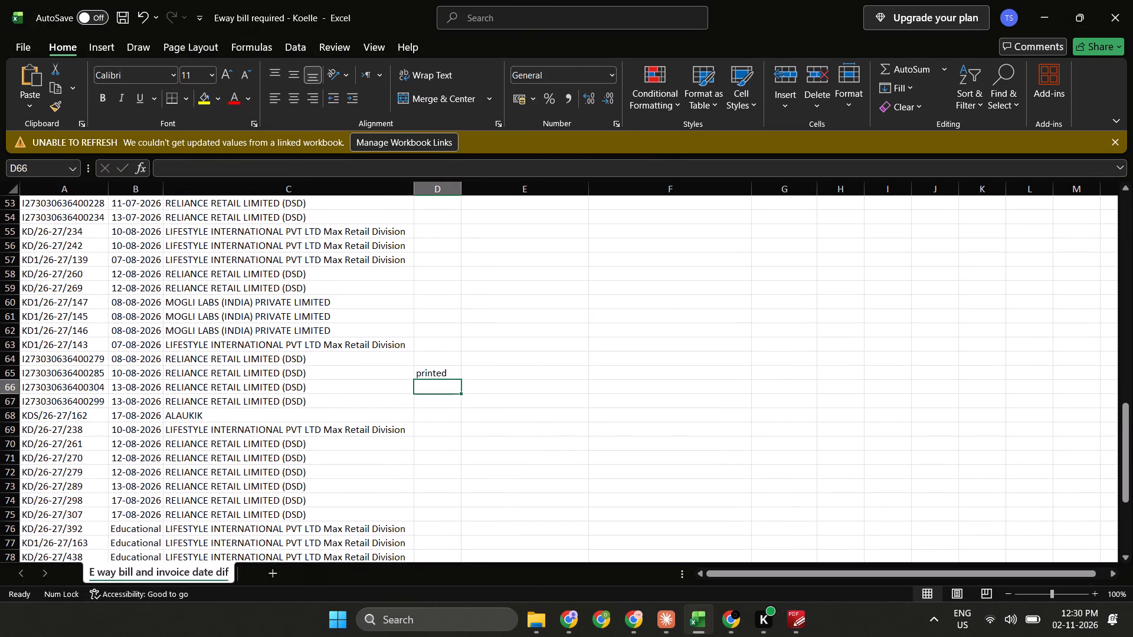
Look through the voucher list from top to bottom, examining the status entries in column D and the e-way bill dates.
{"action": "key", "text": "ctrl+Up"}
{"action": "key", "text": "ctrl+Up"}
{"action": "key", "text": "ctrl+Down"}
{"action": "key", "text": "Up"}
{"action": "key", "text": "Up"}
{"action": "key", "text": "ctrl+Up"}
{"action": "key", "text": "ctrl+Up"}
{"action": "key", "text": "ctrl+Up"}
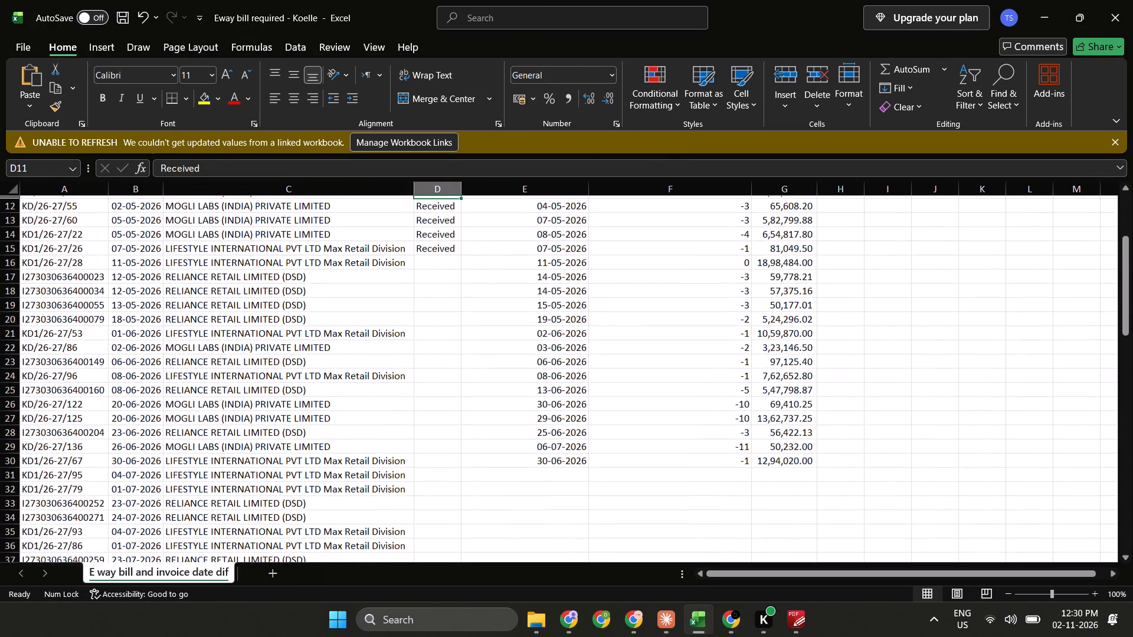
{"action": "key", "text": "ctrl+Down"}
{"action": "key", "text": "ctrl+Down"}
{"action": "key", "text": "ctrl+Down"}
{"action": "key", "text": "Left"}
{"action": "key", "text": "Left"}
{"action": "key", "text": "Right"}
{"action": "key", "text": "Right"}
{"action": "key", "text": "Right"}
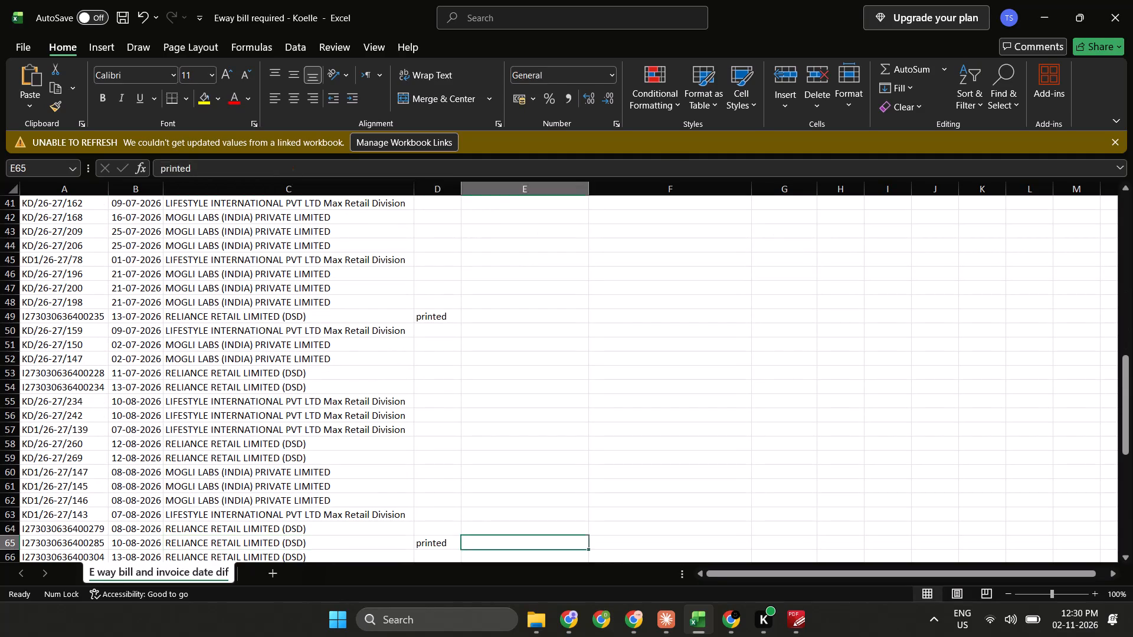
{"action": "key", "text": "Left"}
{"action": "key", "text": "Right"}
{"action": "key", "text": "Right"}
{"action": "key", "text": "Left"}
{"action": "key", "text": "Up"}
{"action": "key", "text": "ctrl+Up"}
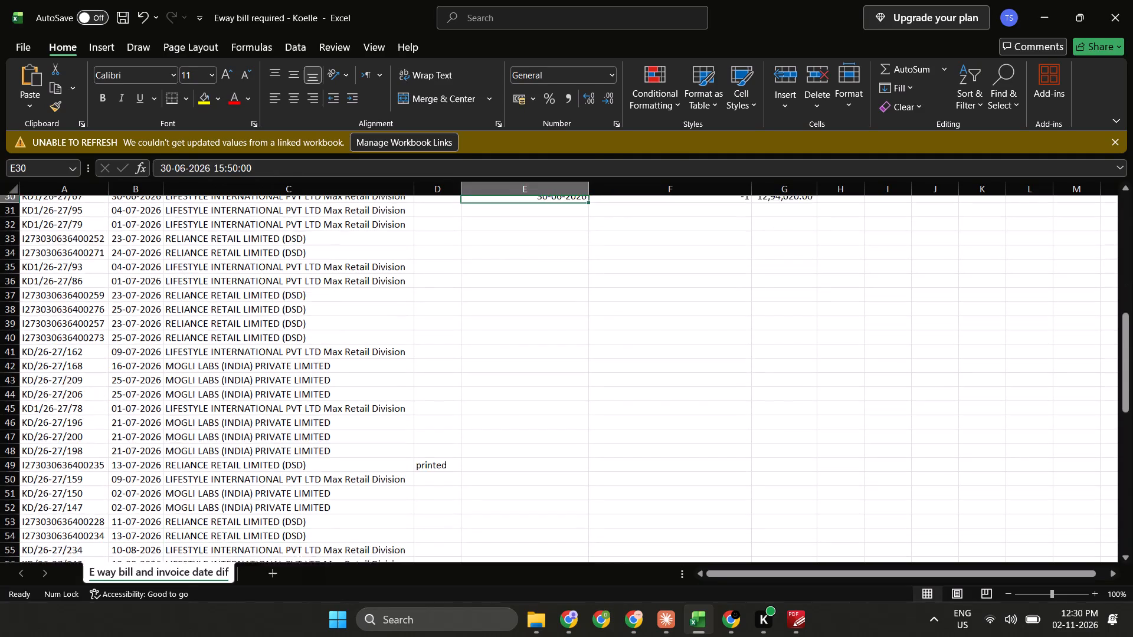
{"action": "key", "text": "ctrl+Up"}
{"action": "key", "text": "ctrl+Up"}
{"action": "key", "text": "ctrl+Up"}
{"action": "key", "text": "ctrl+Up"}
{"action": "key", "text": "Left"}
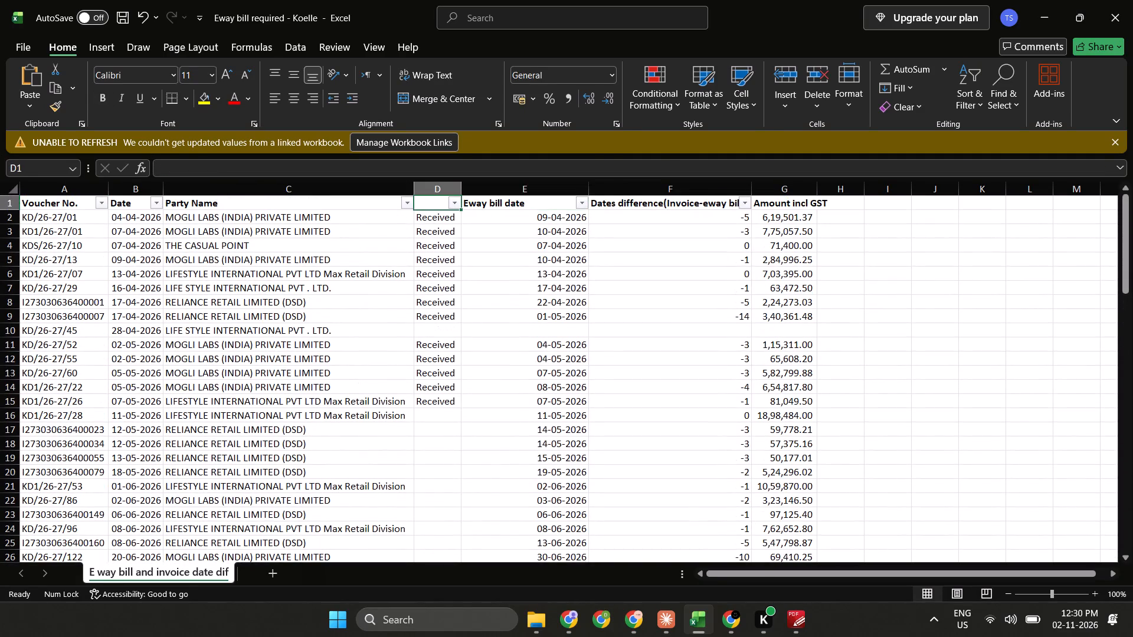
{"action": "key", "text": "alt+Down"}
{"action": "key", "text": "Escape"}
{"action": "key", "text": "Left"}
{"action": "key", "text": "Down"}
{"action": "key", "text": "ctrl+Down"}
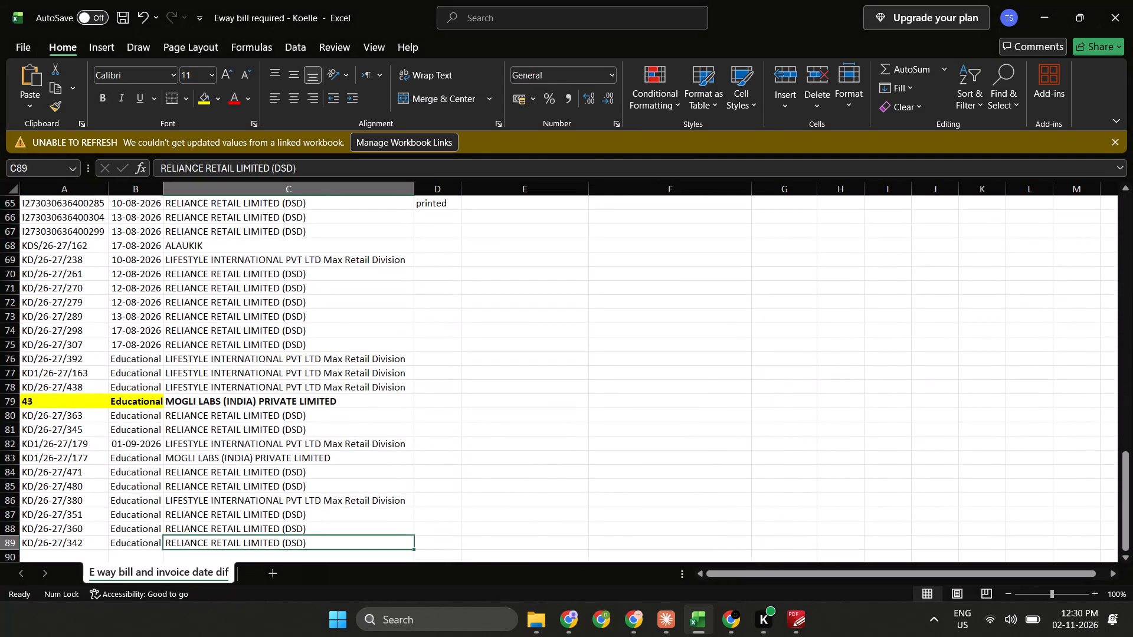
{"action": "key", "text": "alt+Tab"}
{"action": "key", "text": "ctrl+Tab"}
{"action": "scroll", "coordinate": [293, 304], "scroll_direction": "down", "scroll_amount": 1}
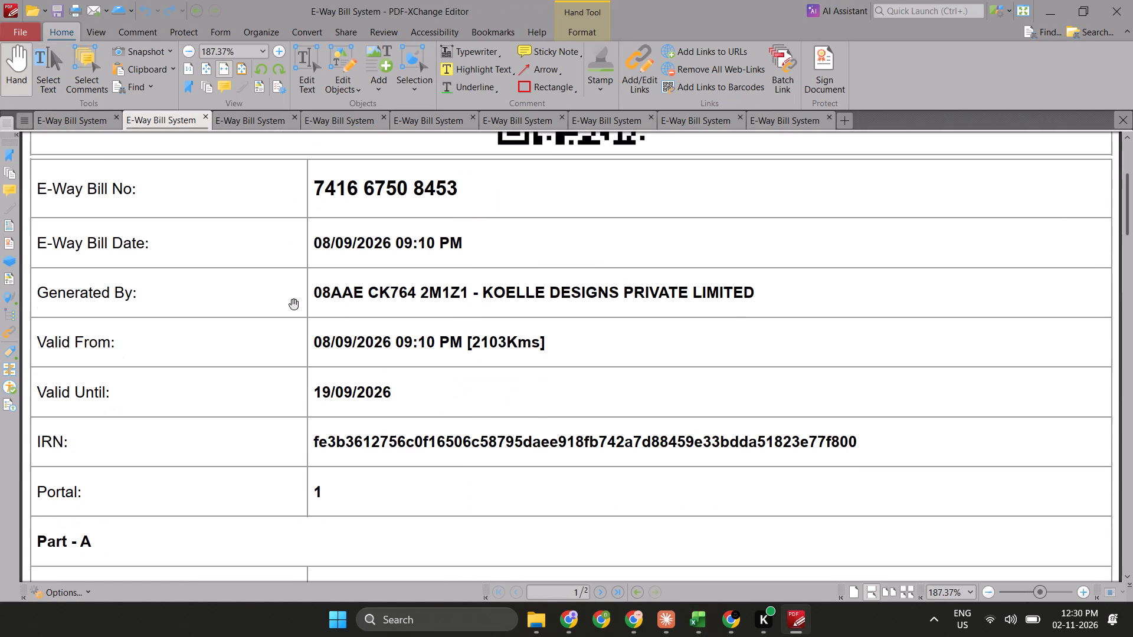
{"action": "left_click", "coordinate": [53, 74]}
{"action": "scroll", "coordinate": [444, 382], "scroll_direction": "down", "scroll_amount": 3, "text": "ctrl"}
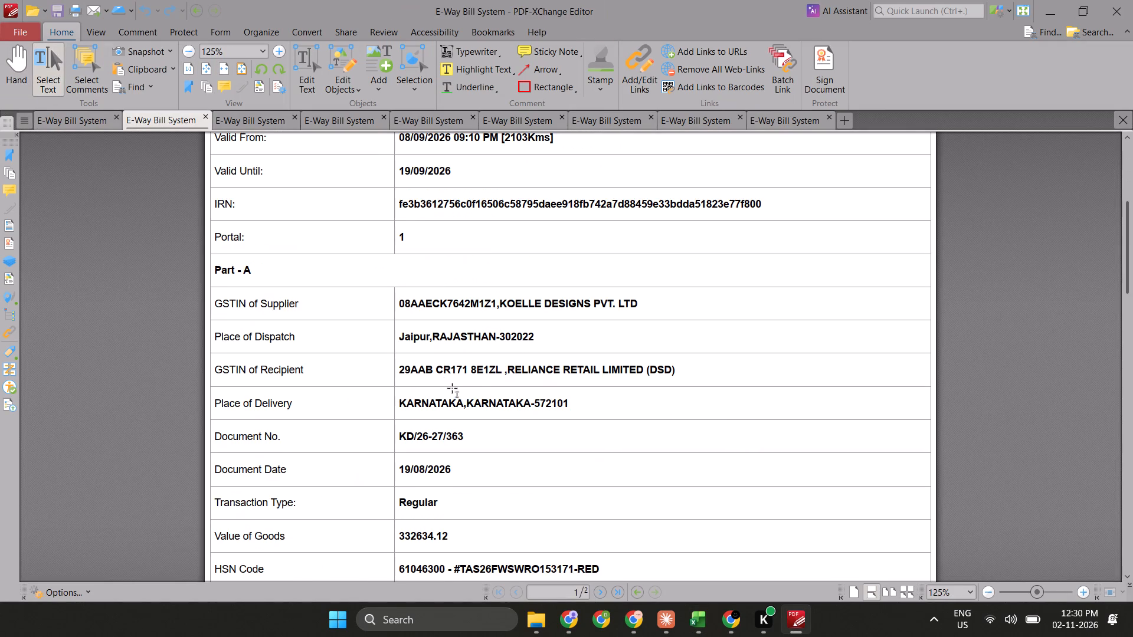
{"action": "left_click_drag", "start_coordinate": [463, 439], "coordinate": [405, 436]}
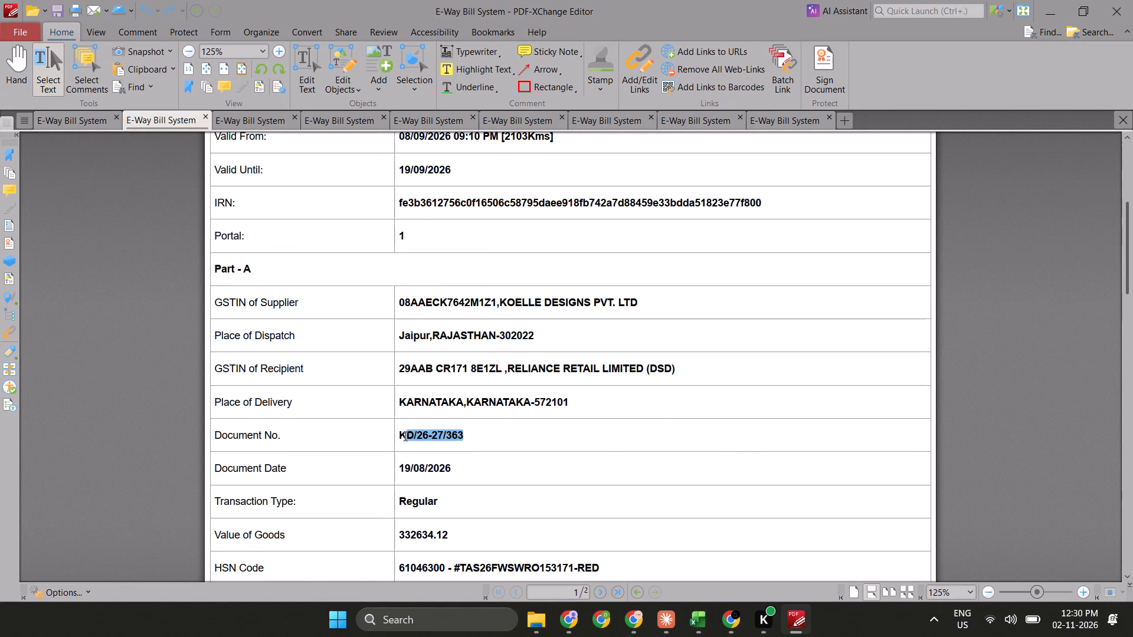
{"action": "left_click_drag", "start_coordinate": [405, 436], "coordinate": [400, 436]}
{"action": "key", "text": "ctrl+c"}
Switch to the Excel voucher list, find voucher KD/26-27/363 and mark it 'printed' in column D.
{"action": "key", "text": "alt+Tab"}
{"action": "key", "text": "ctrl+f"}
{"action": "key", "text": "ctrl+v"}
{"action": "key", "text": "Return"}
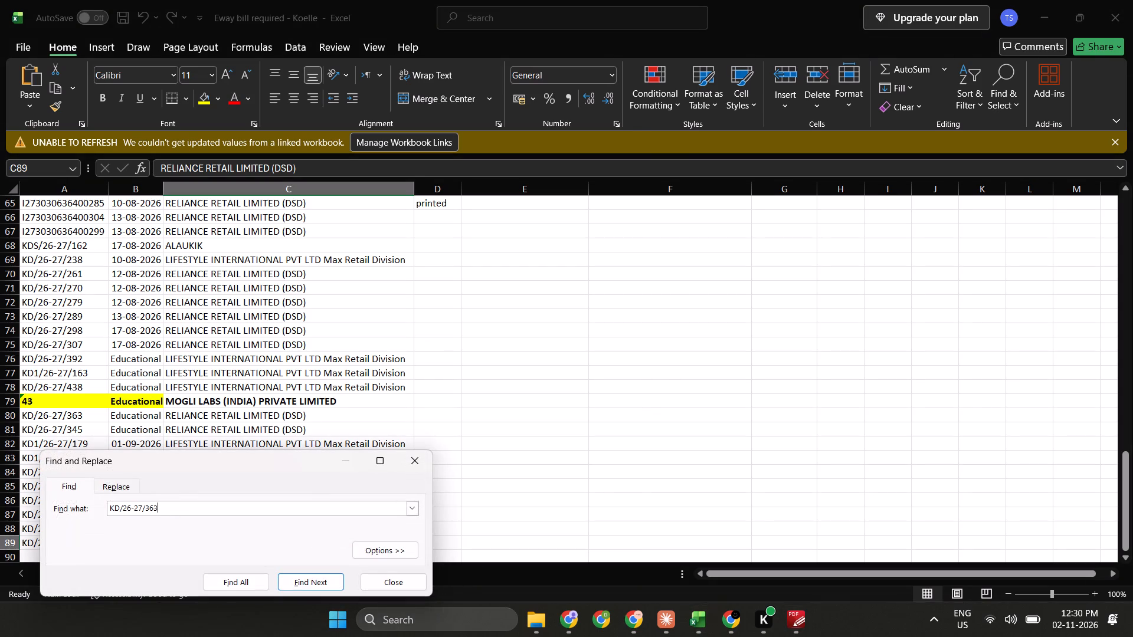
{"action": "key", "text": "Escape"}
{"action": "key", "text": "Right"}
{"action": "key", "text": "Right"}
{"action": "key", "text": "Right"}
{"action": "key", "text": "Right"}
{"action": "key", "text": "Left"}
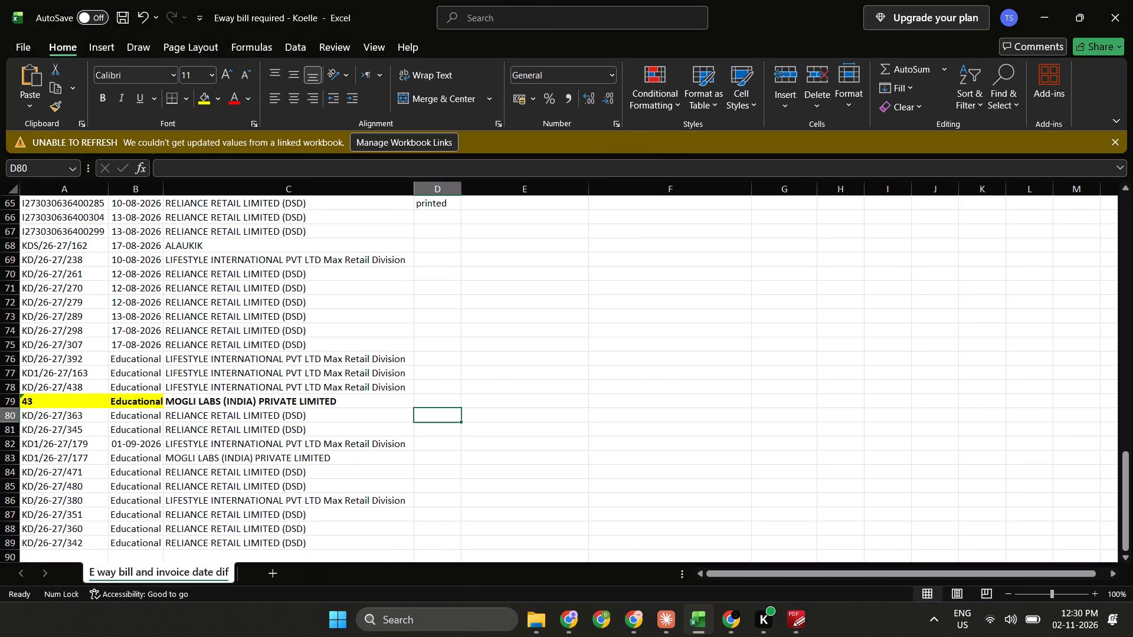
{"action": "key", "text": "p"}
{"action": "key", "text": "Return"}
{"action": "key", "text": "Up"}
{"action": "key", "text": "alt+Tab"}
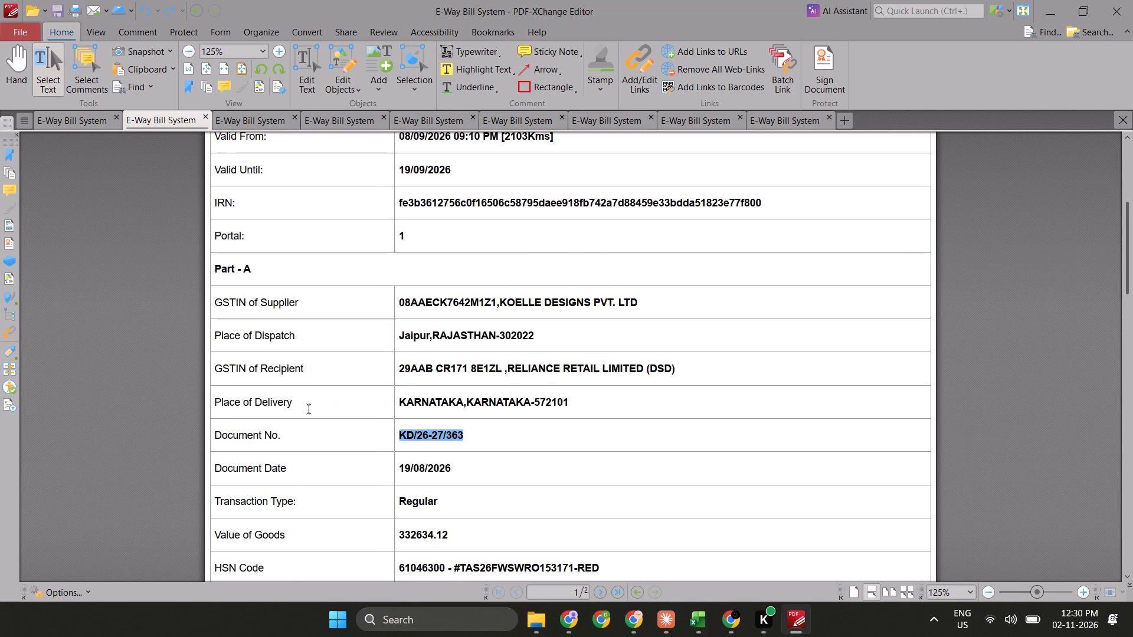
{"action": "key", "text": "ctrl+Tab"}
{"action": "left_click", "coordinate": [54, 91]}
{"action": "scroll", "coordinate": [656, 402], "scroll_direction": "down", "scroll_amount": 1}
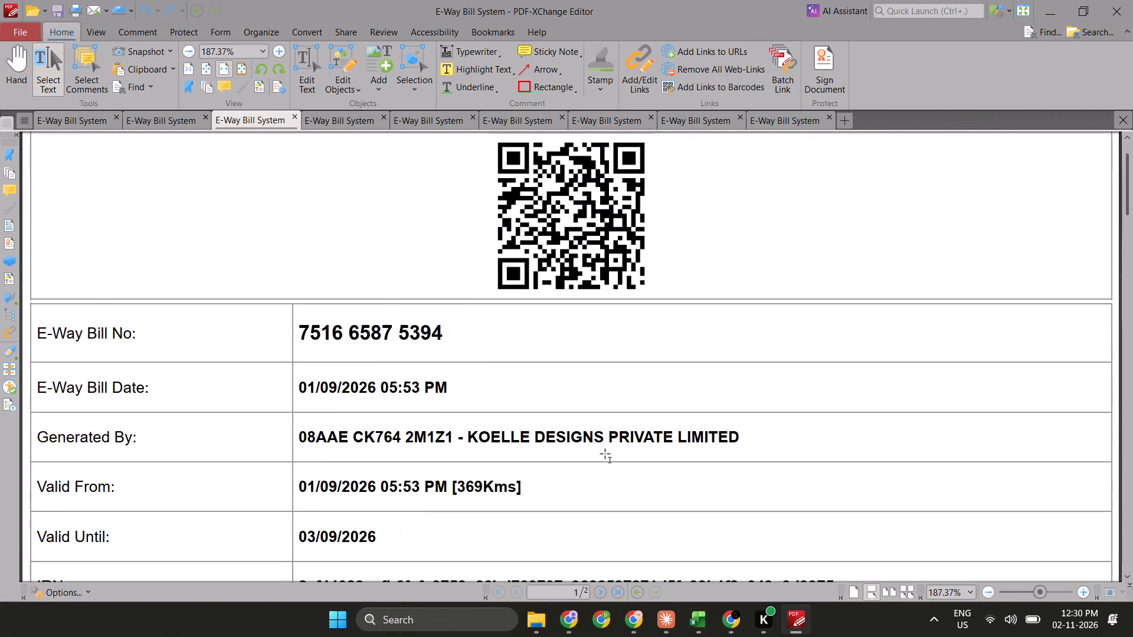
{"action": "scroll", "coordinate": [605, 454], "scroll_direction": "down", "scroll_amount": 1}
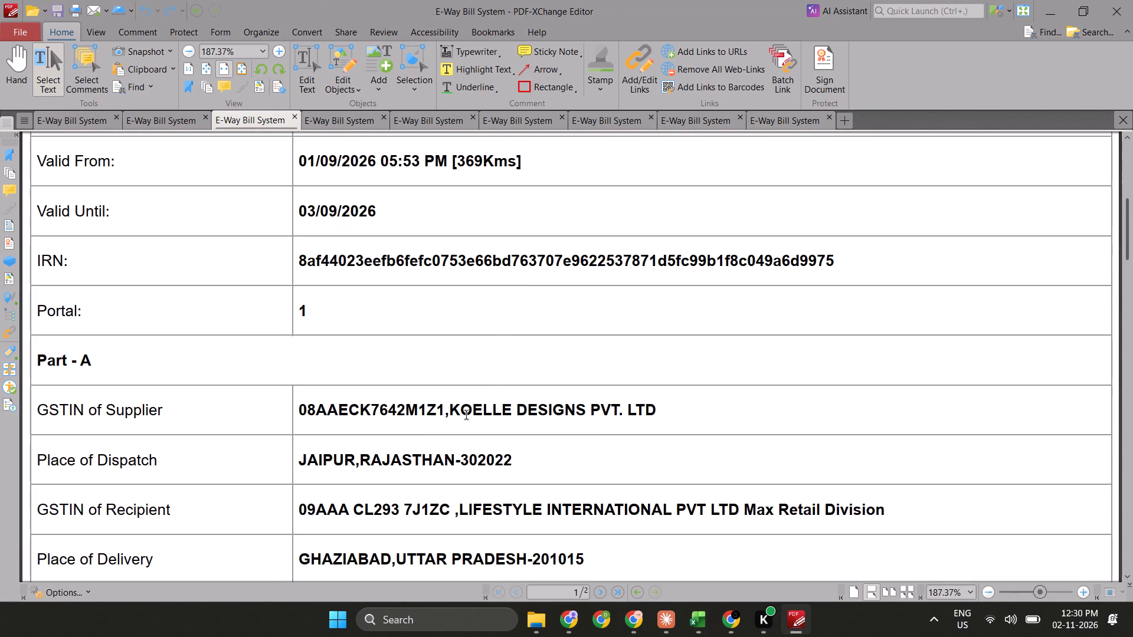
{"action": "scroll", "coordinate": [444, 466], "scroll_direction": "down", "scroll_amount": 2}
{"action": "left_click_drag", "start_coordinate": [412, 465], "coordinate": [313, 469]}
{"action": "key", "text": "ctrl+c"}
Switch to the Excel voucher list and try to find the copied document number.
{"action": "key", "text": "alt+Tab"}
{"action": "key", "text": "ctrl+f"}
{"action": "key", "text": "ctrl+v"}
{"action": "key", "text": "ctrl+Return"}
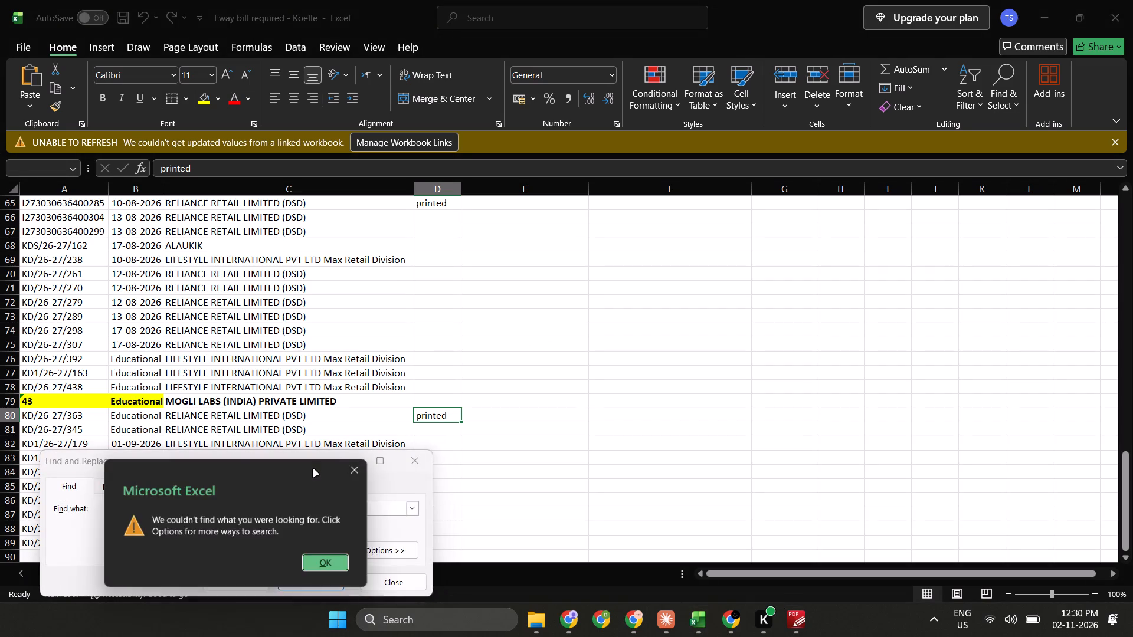
{"action": "key", "text": "Return"}
{"action": "key", "text": "Escape"}
{"action": "key", "text": "Escape"}
{"action": "key", "text": "Up"}
{"action": "key", "text": "Left"}
{"action": "key", "text": "Left"}
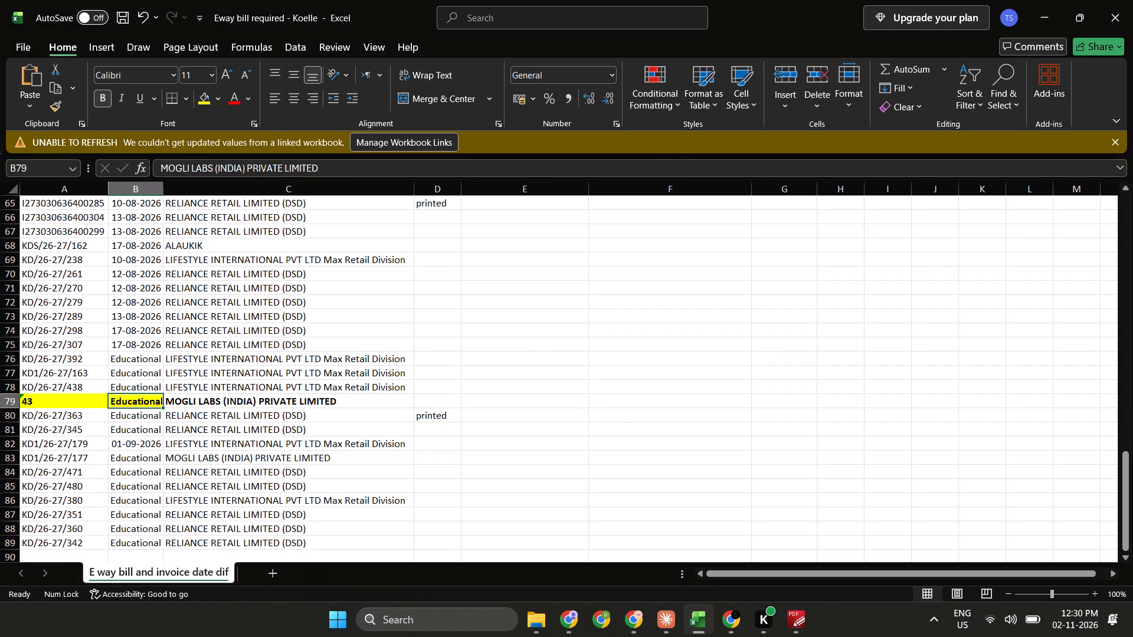
Search the sheet for voucher KD1/26-27/179 and mark it 'printed' in column D.
{"action": "key", "text": "ctrl+f"}
{"action": "key", "text": "ctrl+v"}
{"action": "key", "text": "Return"}
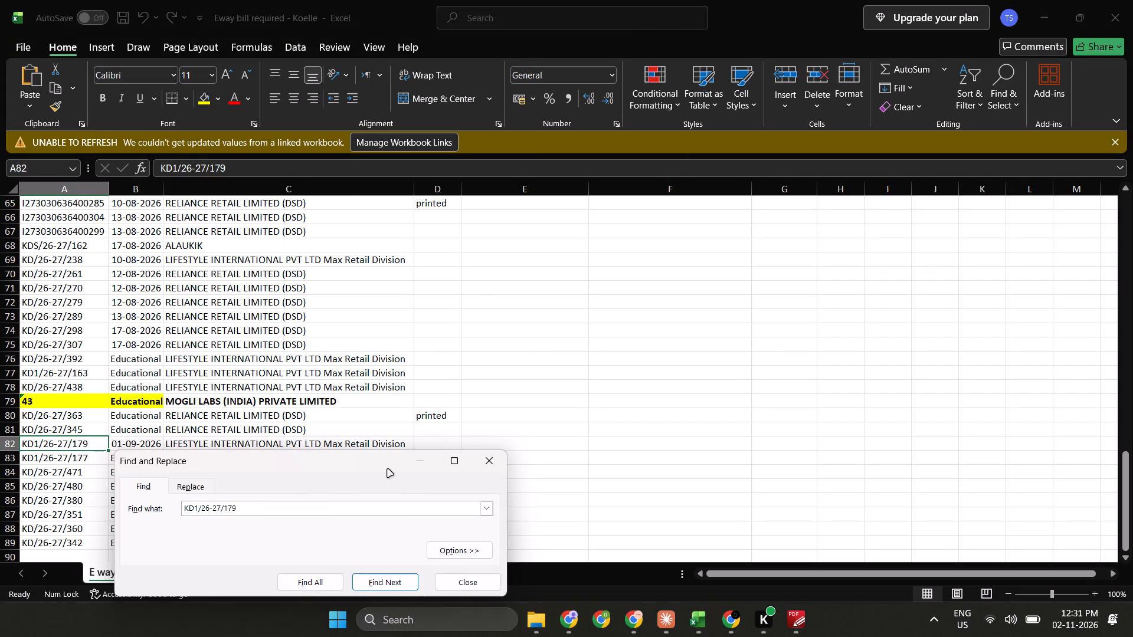
{"action": "key", "text": "Return"}
{"action": "key", "text": "Escape"}
{"action": "key", "text": "Right"}
{"action": "key", "text": "Right"}
{"action": "key", "text": "Right"}
{"action": "key", "text": "p"}
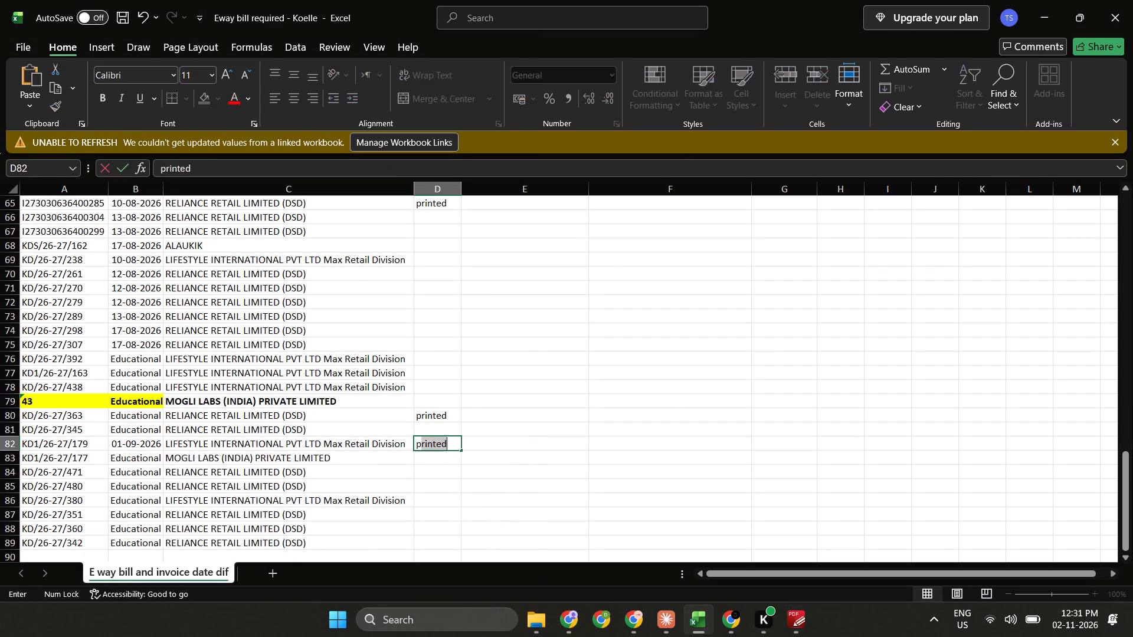
{"action": "key", "text": "Return"}
{"action": "key", "text": "alt+Tab"}
{"action": "key", "text": "ctrl+Tab"}
{"action": "left_click", "coordinate": [47, 82]}
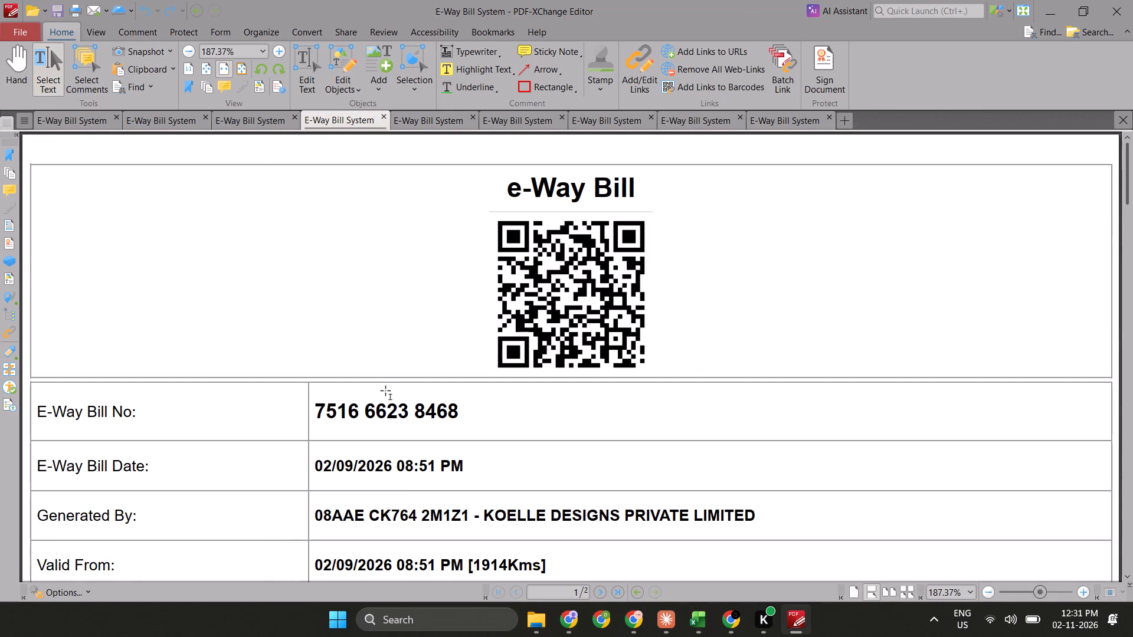
{"action": "scroll", "coordinate": [385, 390], "scroll_direction": "down", "scroll_amount": 3, "text": "ctrl"}
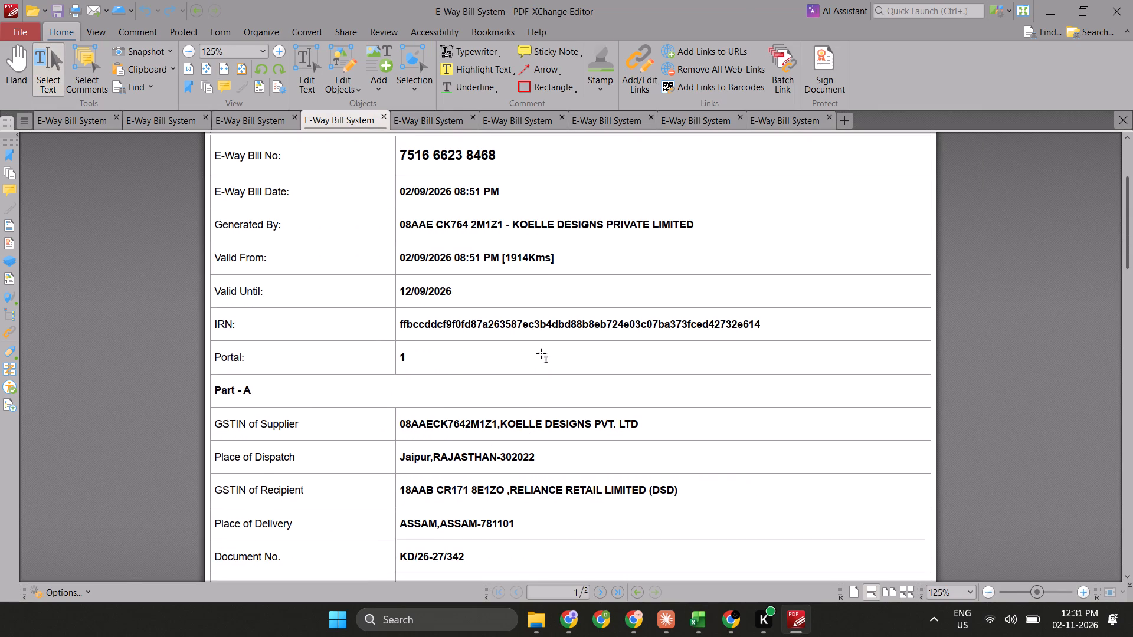
{"action": "scroll", "coordinate": [502, 501], "scroll_direction": "down", "scroll_amount": 1}
{"action": "left_click_drag", "start_coordinate": [466, 514], "coordinate": [403, 517]}
{"action": "key", "text": "ctrl+c"}
{"action": "key", "text": "ctrl+c"}
Switch to the Excel voucher list, find voucher KD/26-27/342 and mark it 'printed' in column D.
{"action": "key", "text": "alt+Tab"}
{"action": "key", "text": "ctrl+f"}
{"action": "key", "text": "ctrl+v"}
{"action": "key", "text": "Return"}
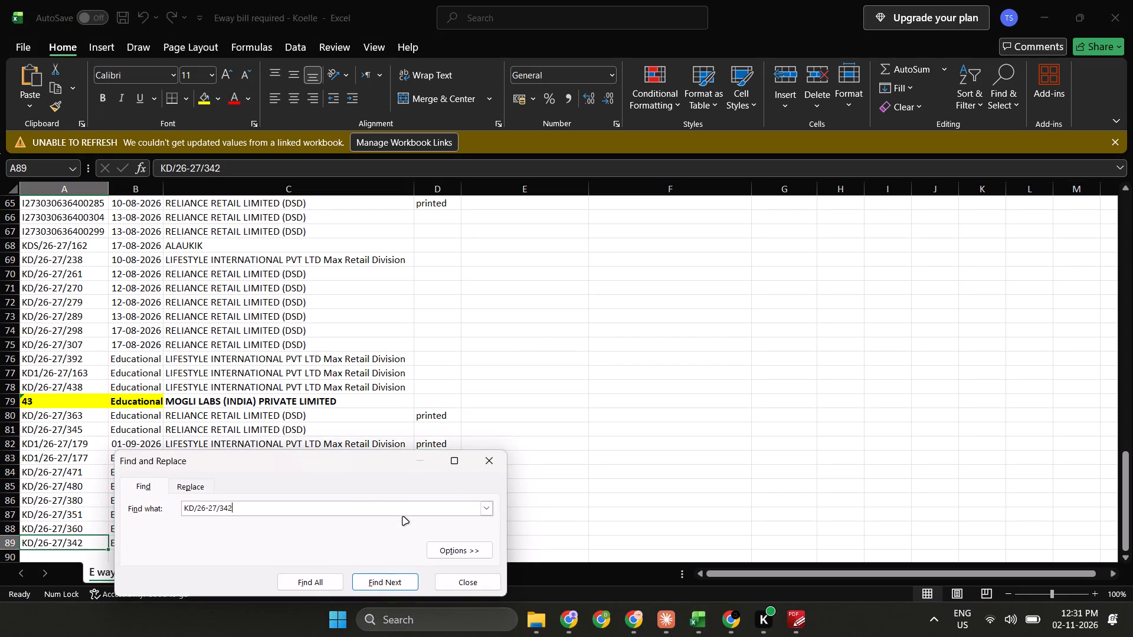
{"action": "key", "text": "Escape"}
{"action": "key", "text": "Right"}
{"action": "key", "text": "Right"}
{"action": "key", "text": "Right"}
{"action": "key", "text": "p"}
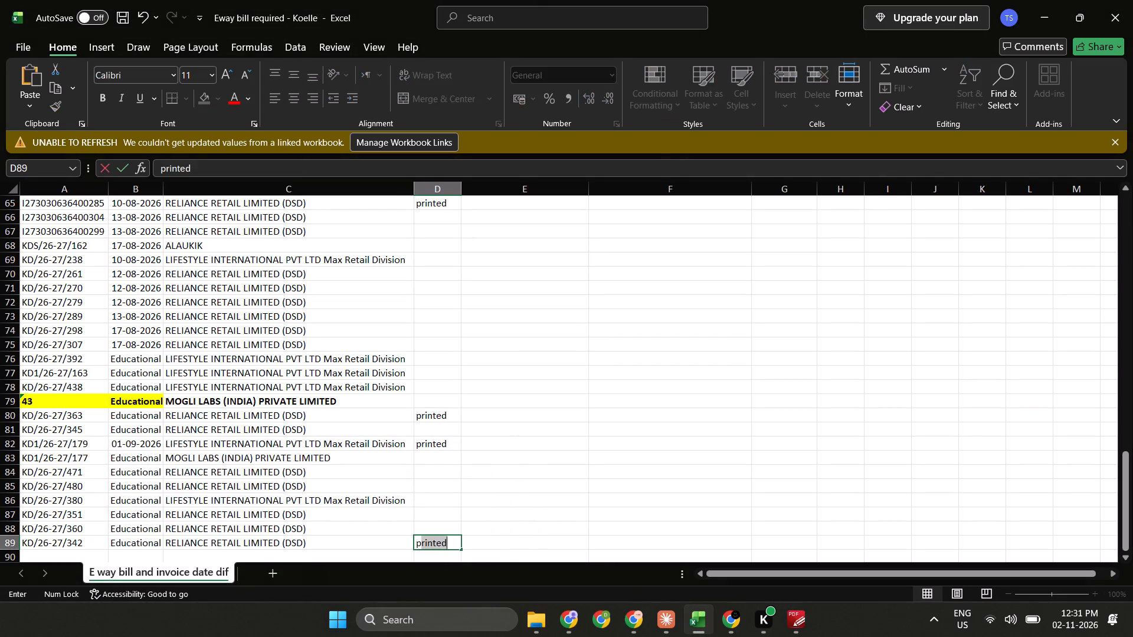
{"action": "key", "text": "Return"}
{"action": "key", "text": "alt+Tab"}
{"action": "key", "text": "ctrl+Tab"}
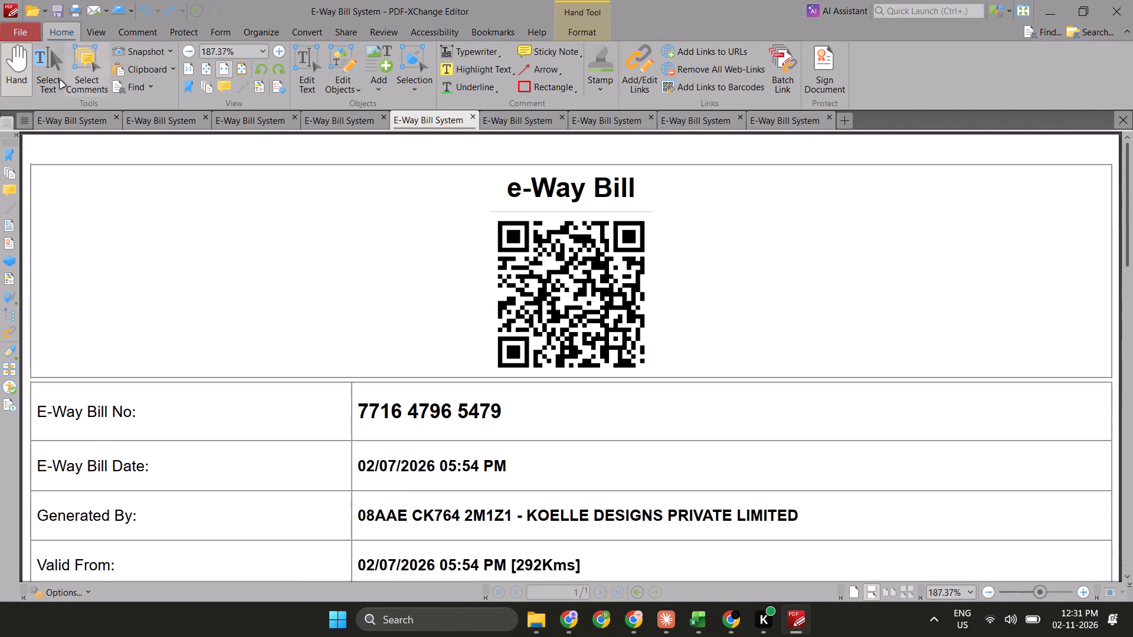
{"action": "left_click", "coordinate": [58, 71]}
{"action": "scroll", "coordinate": [487, 421], "scroll_direction": "down", "scroll_amount": 4}
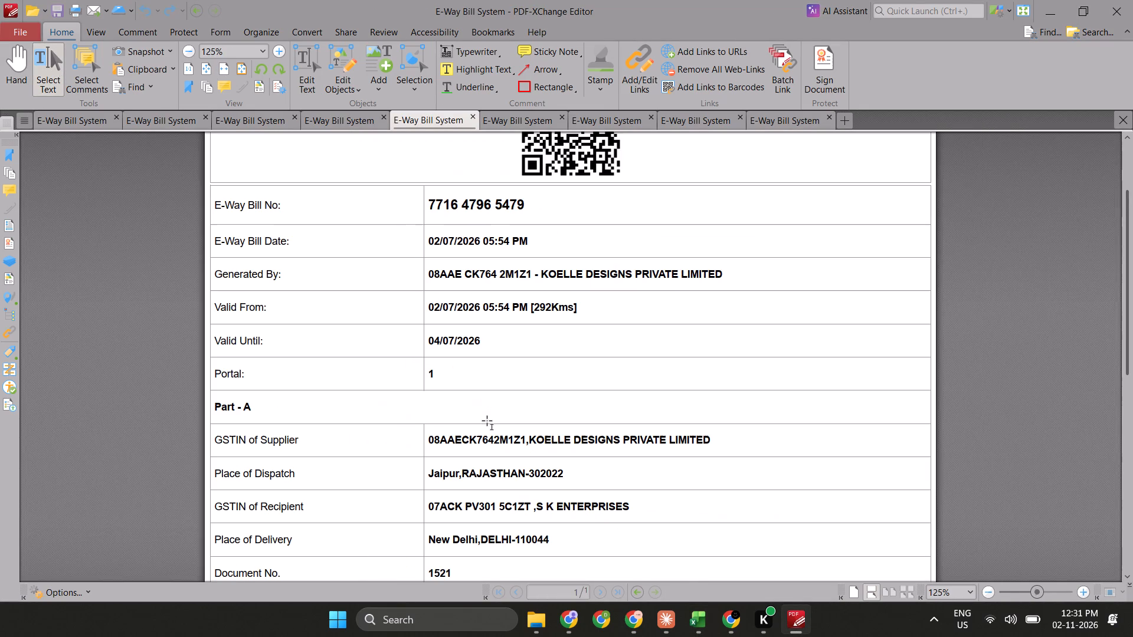
{"action": "scroll", "coordinate": [522, 501], "scroll_direction": "down", "scroll_amount": 1}
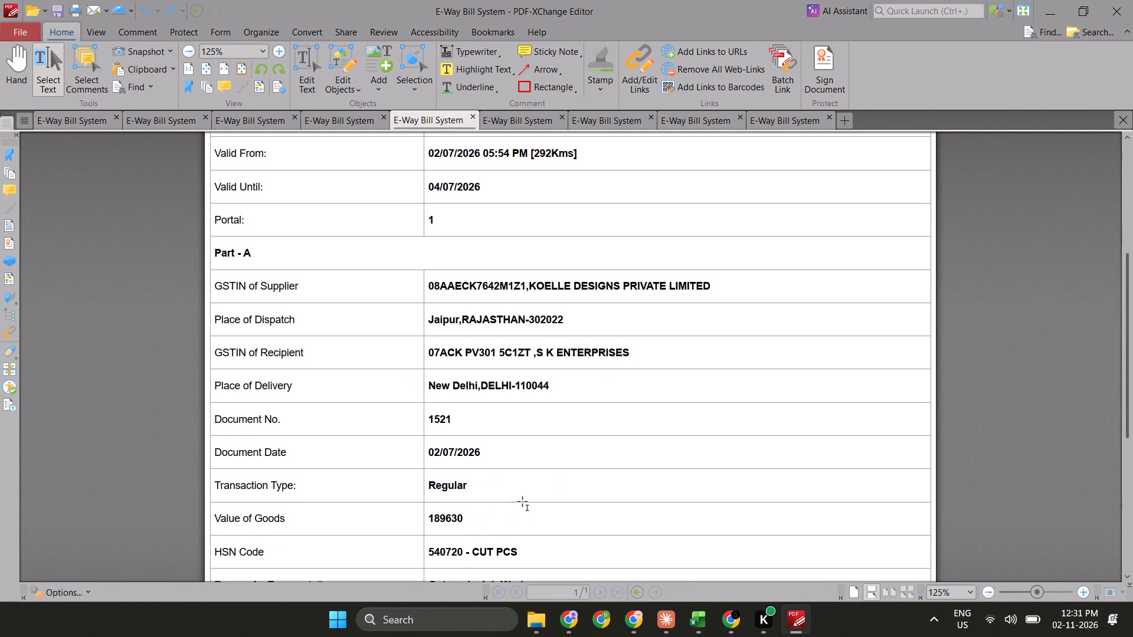
{"action": "scroll", "coordinate": [522, 501], "scroll_direction": "down", "scroll_amount": 1}
{"action": "left_click_drag", "start_coordinate": [457, 445], "coordinate": [425, 429]}
{"action": "key", "text": "ctrl+c"}
Switch to the Excel voucher list and search the sheet for document number 1521.
{"action": "key", "text": "alt+Tab"}
{"action": "key", "text": "ctrl+f"}
{"action": "key", "text": "ctrl+v"}
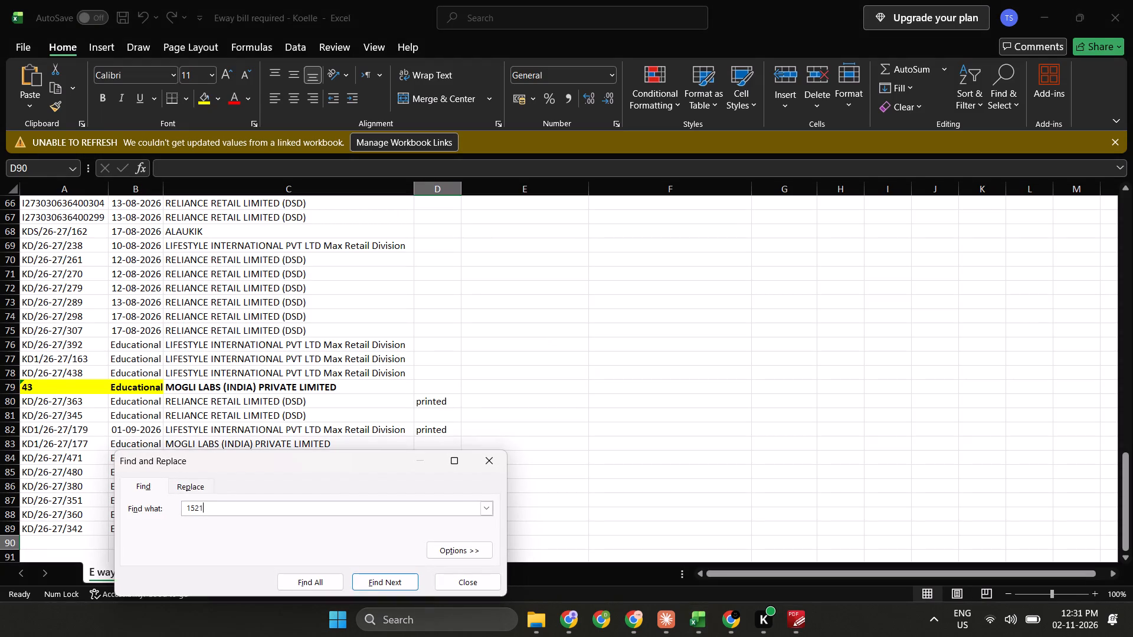
{"action": "key", "text": "Left"}
{"action": "key", "text": "Left"}
{"action": "key", "text": "Left"}
{"action": "key", "text": "Left"}
{"action": "key", "text": "BackSpace"}
{"action": "key", "text": "BackSpace"}
{"action": "key", "text": "Return"}
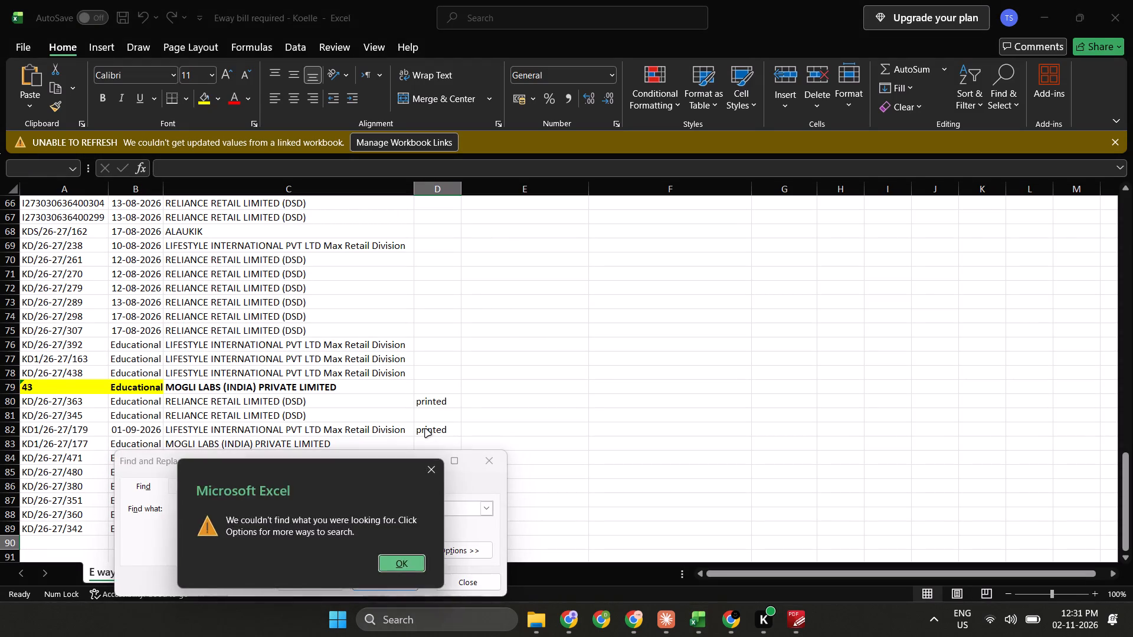
{"action": "key", "text": "Return"}
{"action": "key", "text": "Escape"}
{"action": "key", "text": "alt+Tab"}
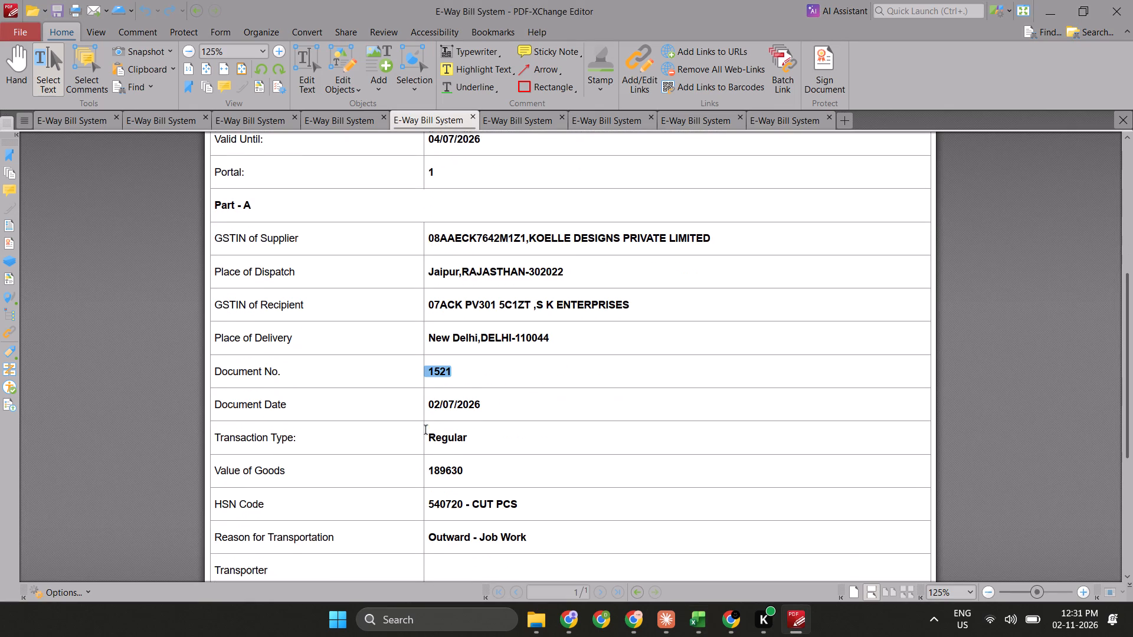
{"action": "scroll", "coordinate": [425, 429], "scroll_direction": "up", "scroll_amount": 4}
{"action": "left_click_drag", "start_coordinate": [529, 323], "coordinate": [420, 321]}
{"action": "left_click", "coordinate": [523, 345]}
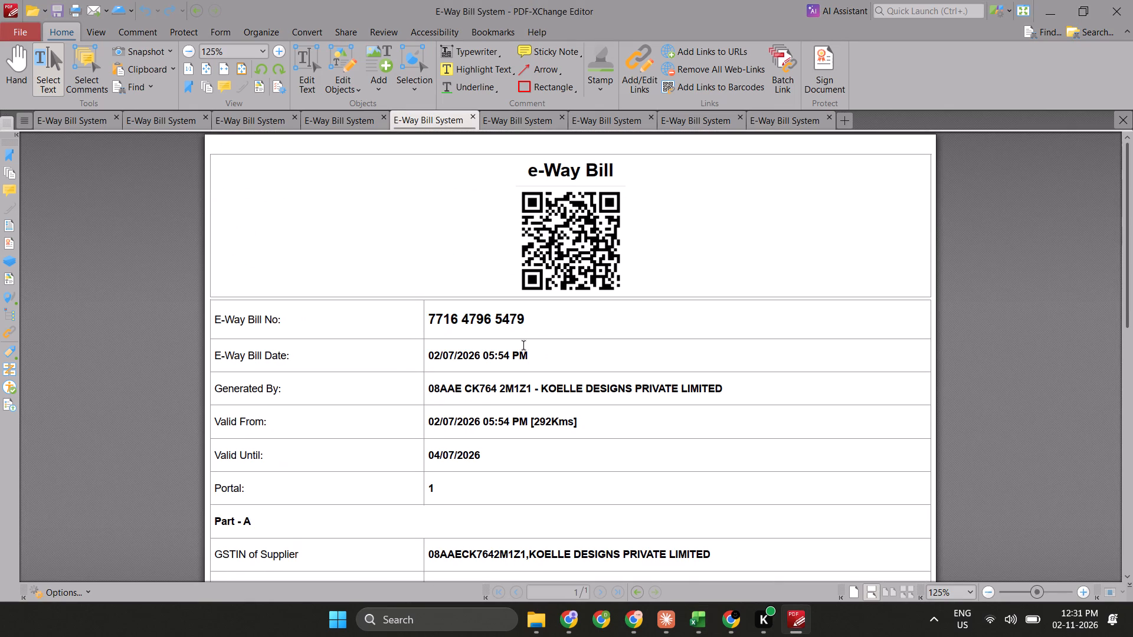
{"action": "key", "text": "ctrl+w"}
{"action": "key", "text": "alt+Tab"}
{"action": "key", "text": "alt+Tab"}
{"action": "key", "text": "alt+Tab"}
{"action": "key", "text": "alt+Tab"}
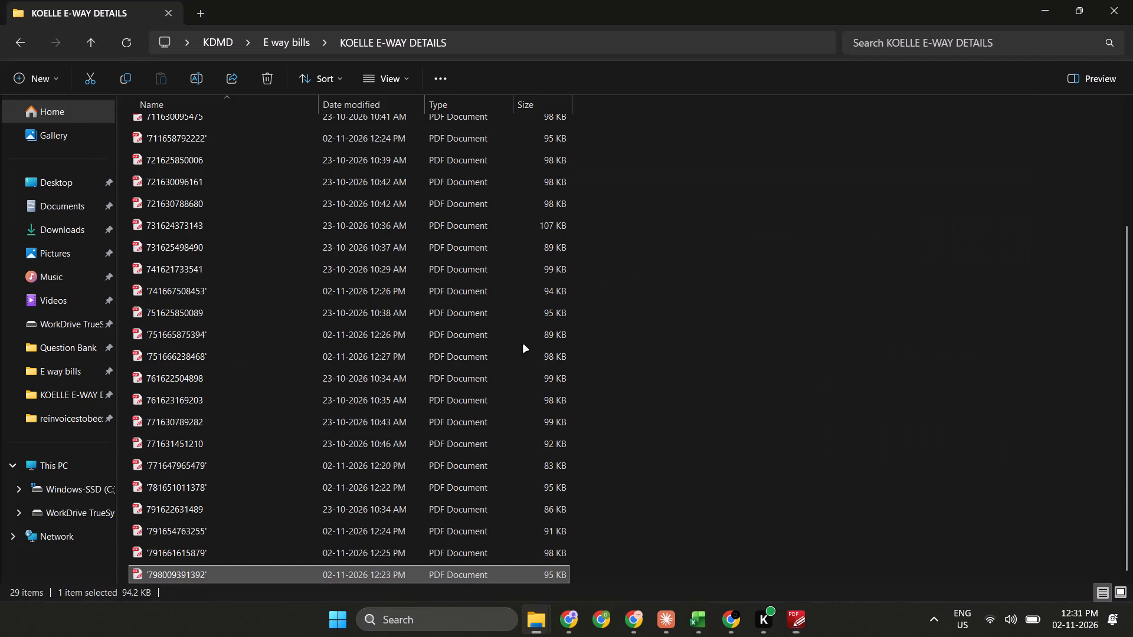
{"action": "key", "text": "Up"}
{"action": "key", "text": "Down"}
{"action": "key", "text": "Down"}
{"action": "key", "text": "Up"}
{"action": "key", "text": "Up"}
{"action": "key", "text": "Down"}
{"action": "key", "text": "Down"}
{"action": "key", "text": "Up"}
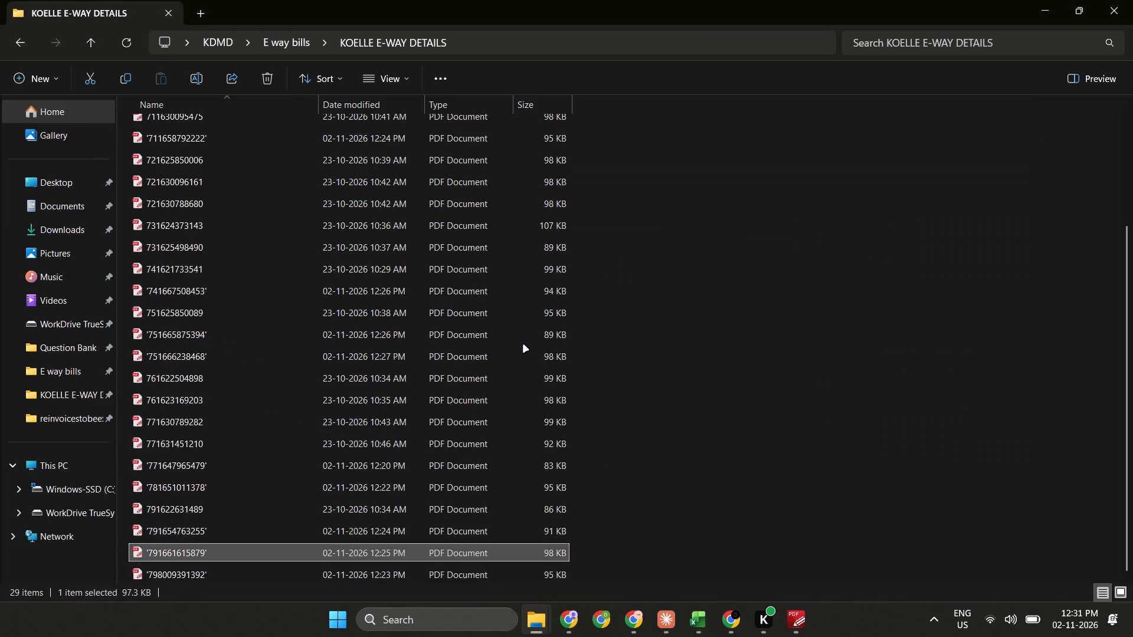
{"action": "key", "text": "Up"}
{"action": "key", "text": "Up"}
{"action": "key", "text": "Up"}
{"action": "key", "text": "Up"}
{"action": "key", "text": "Delete"}
{"action": "key", "text": "alt+Tab"}
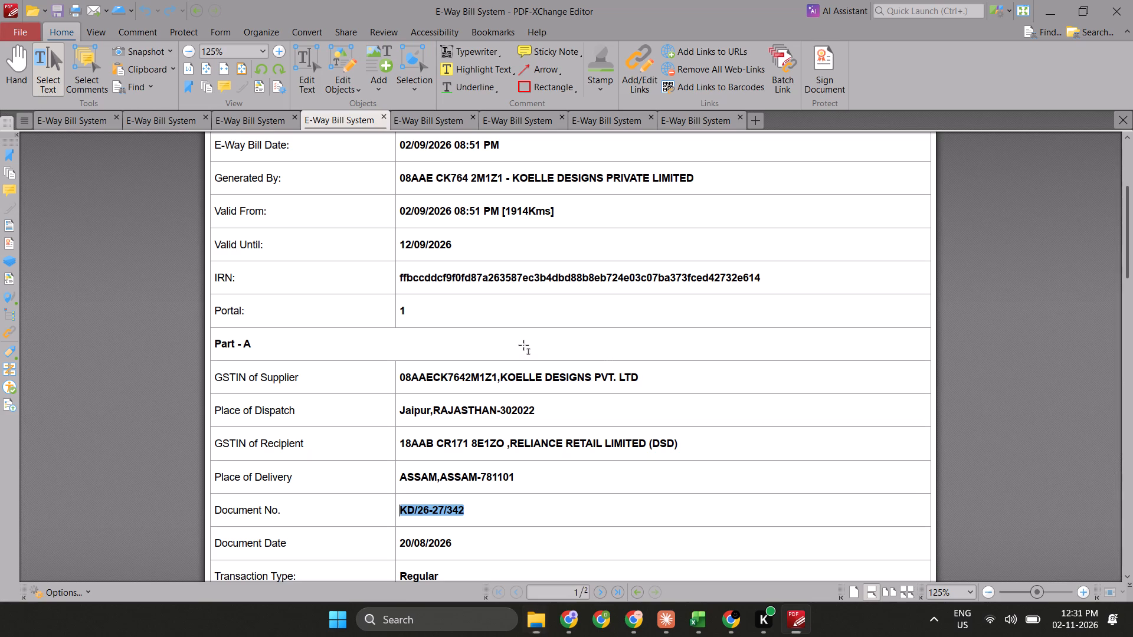
{"action": "key", "text": "Right"}
{"action": "key", "text": "Left"}
{"action": "key", "text": "ctrl+Tab"}
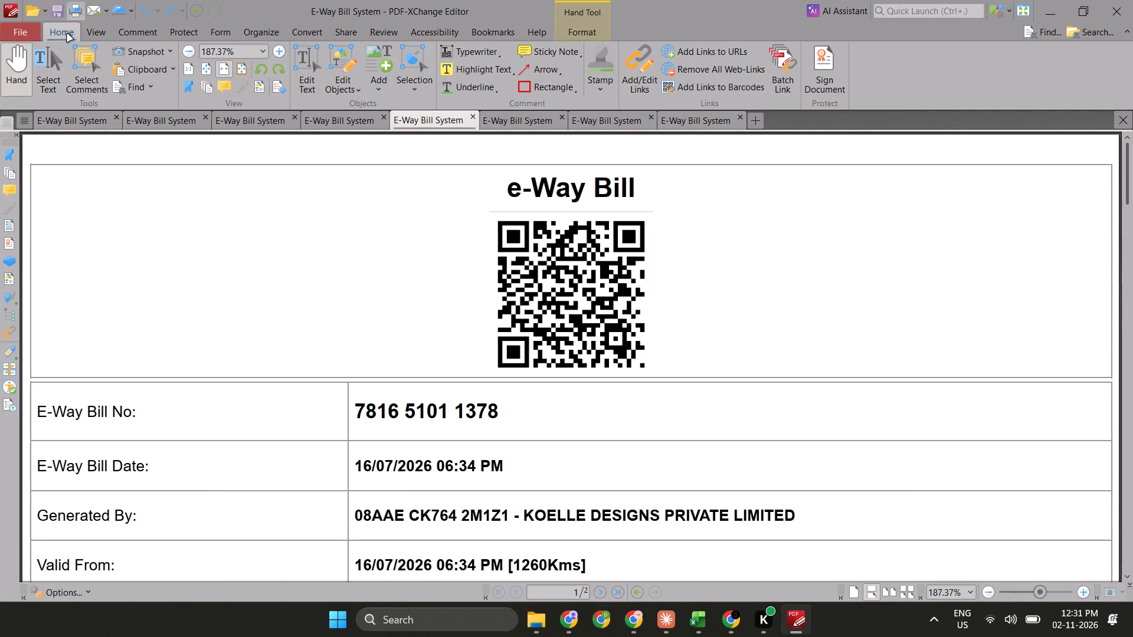
{"action": "left_click", "coordinate": [51, 64]}
{"action": "scroll", "coordinate": [371, 482], "scroll_direction": "down", "scroll_amount": 4, "text": "ctrl"}
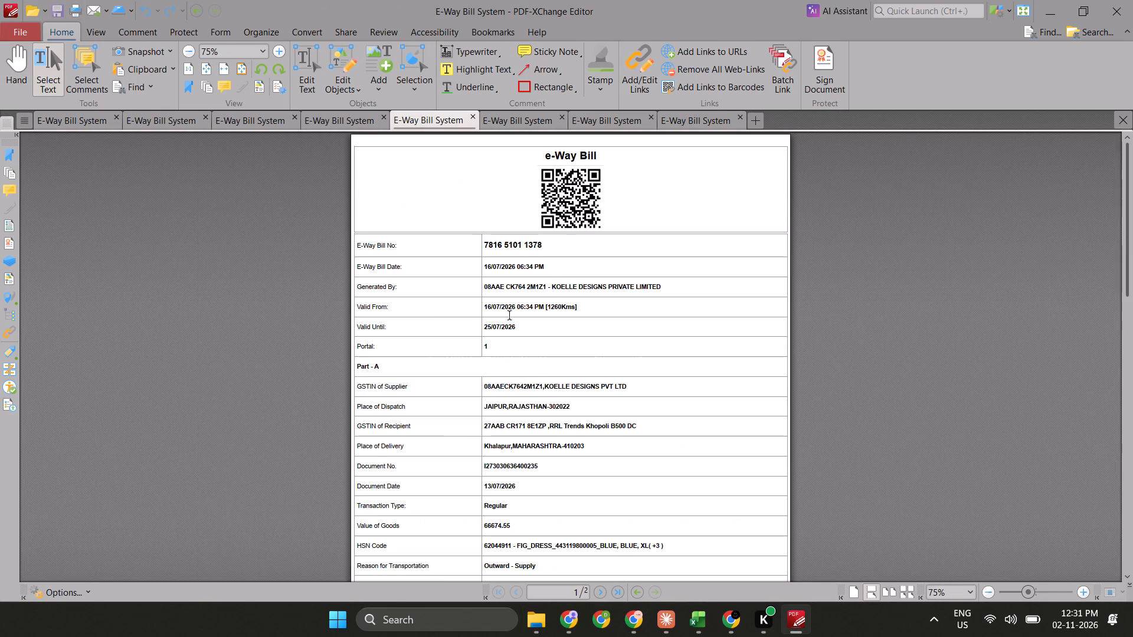
{"action": "double_click", "coordinate": [518, 459]}
{"action": "key", "text": "ctrl+c"}
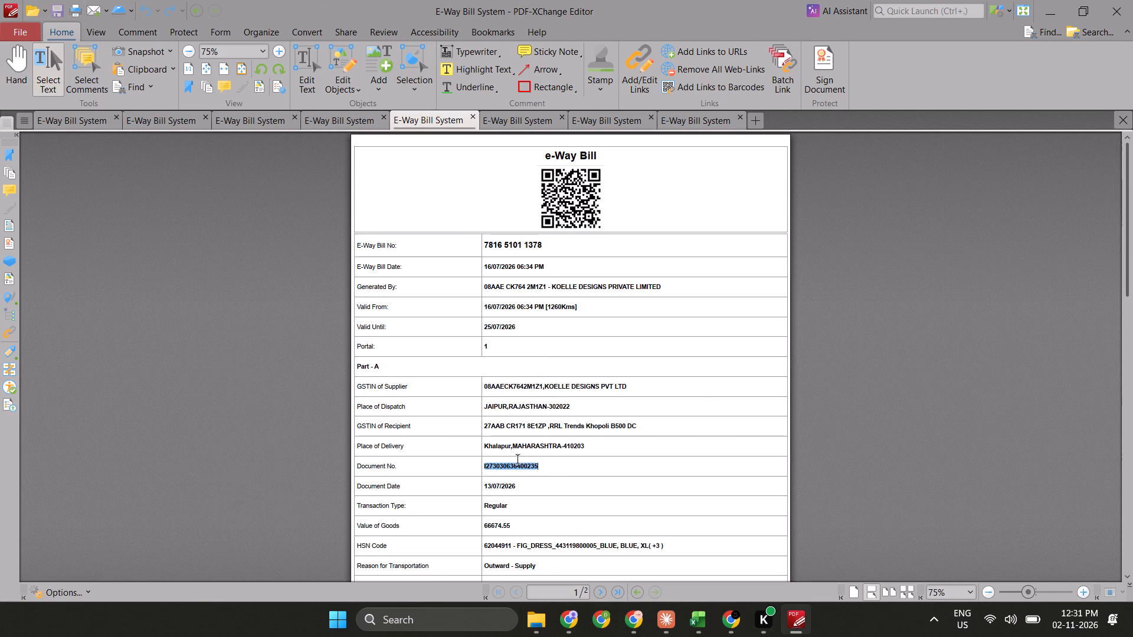
{"action": "key", "text": "alt+Tab"}
{"action": "key", "text": "ctrl+f"}
{"action": "key", "text": "alt+Tab"}
{"action": "key", "text": "alt+Tab"}
{"action": "key", "text": "alt+Tab"}
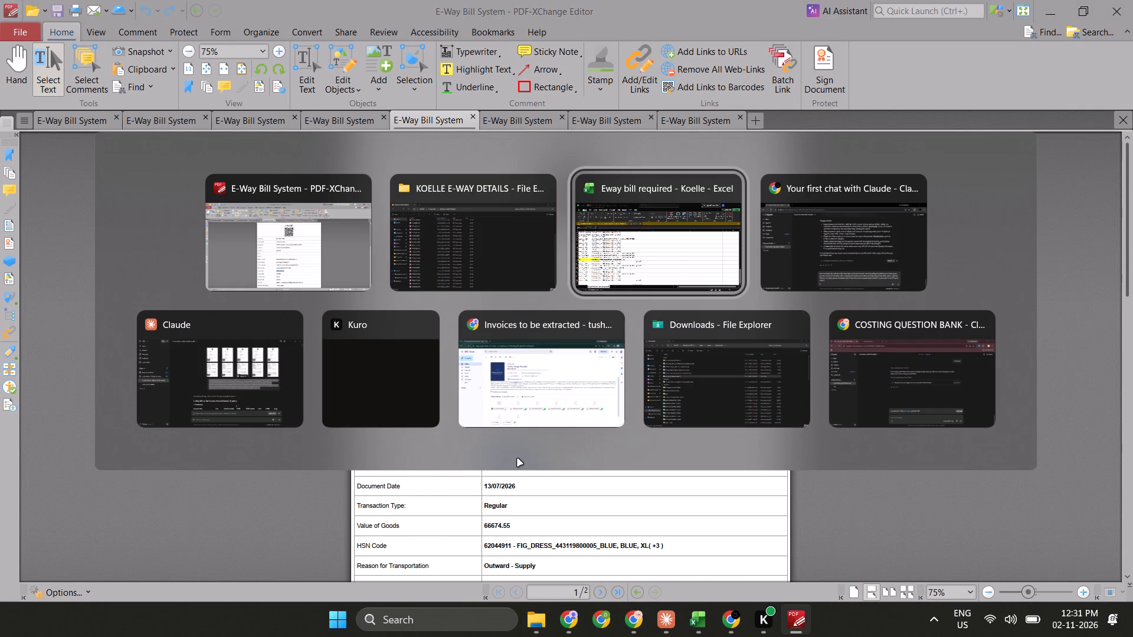
{"action": "key", "text": "ctrl+f"}
{"action": "key", "text": "ctrl+v"}
{"action": "key", "text": "Return"}
{"action": "key", "text": "Escape"}
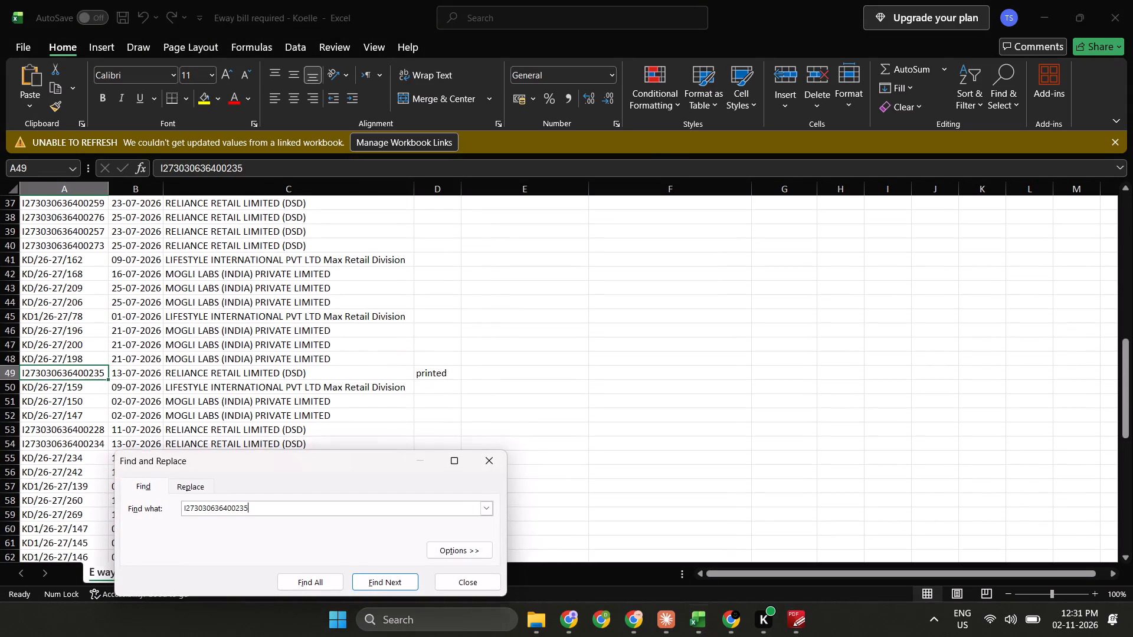
{"action": "key", "text": "Right"}
{"action": "key", "text": "Right"}
{"action": "key", "text": "Right"}
{"action": "key", "text": "alt+Tab"}
{"action": "key", "text": "alt+Tab"}
{"action": "key", "text": "alt+Tab"}
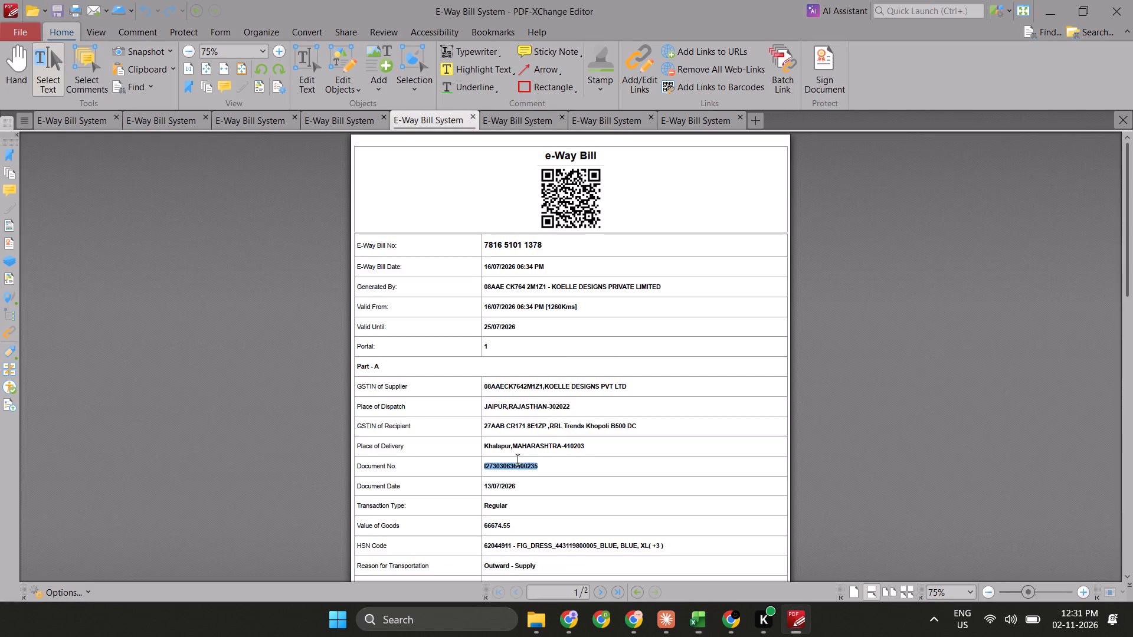
{"action": "key", "text": "ctrl+Tab"}
{"action": "left_click", "coordinate": [42, 77]}
{"action": "scroll", "coordinate": [290, 288], "scroll_direction": "down", "scroll_amount": 4, "text": "ctrl"}
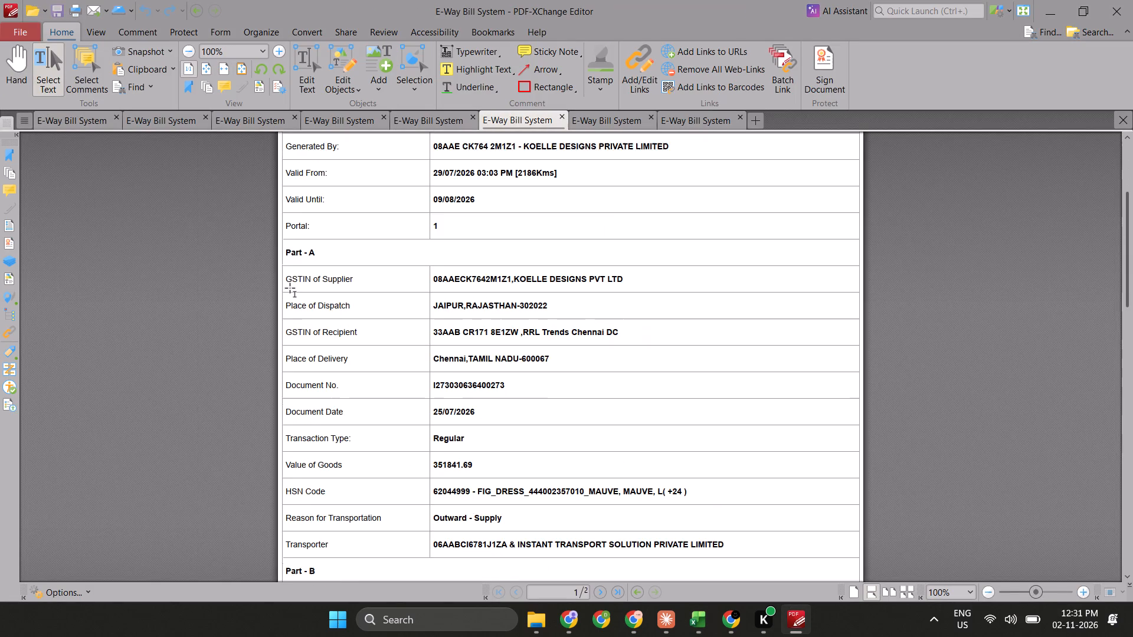
{"action": "double_click", "coordinate": [470, 383]}
{"action": "key", "text": "ctrl+c"}
{"action": "key", "text": "alt+Tab"}
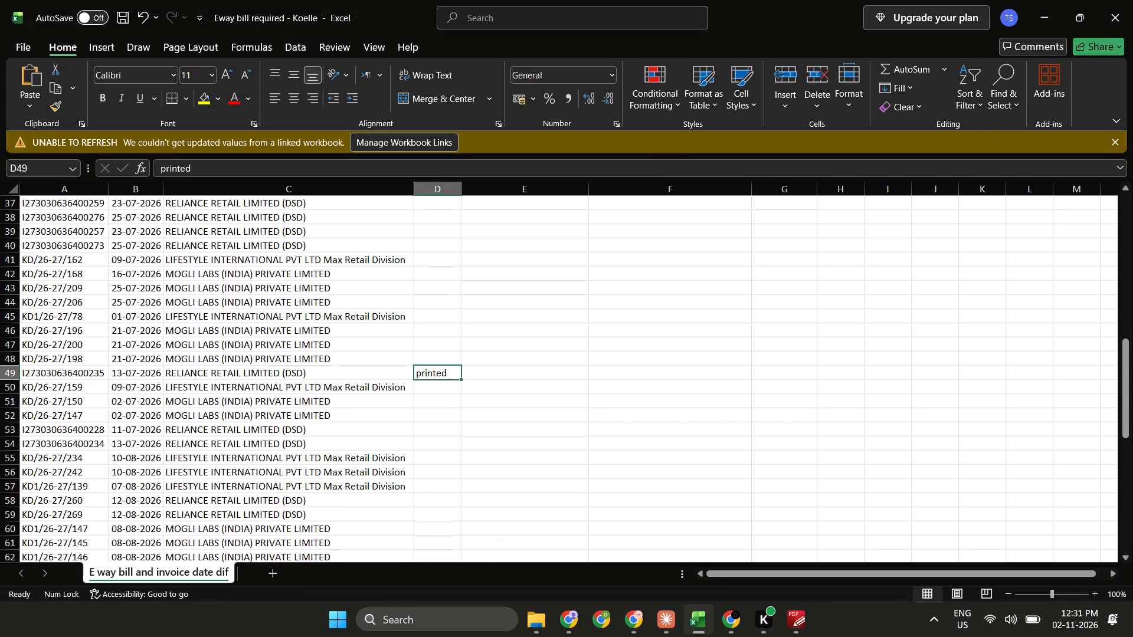
{"action": "key", "text": "ctrl+f"}
{"action": "key", "text": "ctrl+v"}
{"action": "key", "text": "Return"}
{"action": "key", "text": "Escape"}
{"action": "key", "text": "Right"}
{"action": "key", "text": "Right"}
{"action": "key", "text": "Right"}
{"action": "key", "text": "Right"}
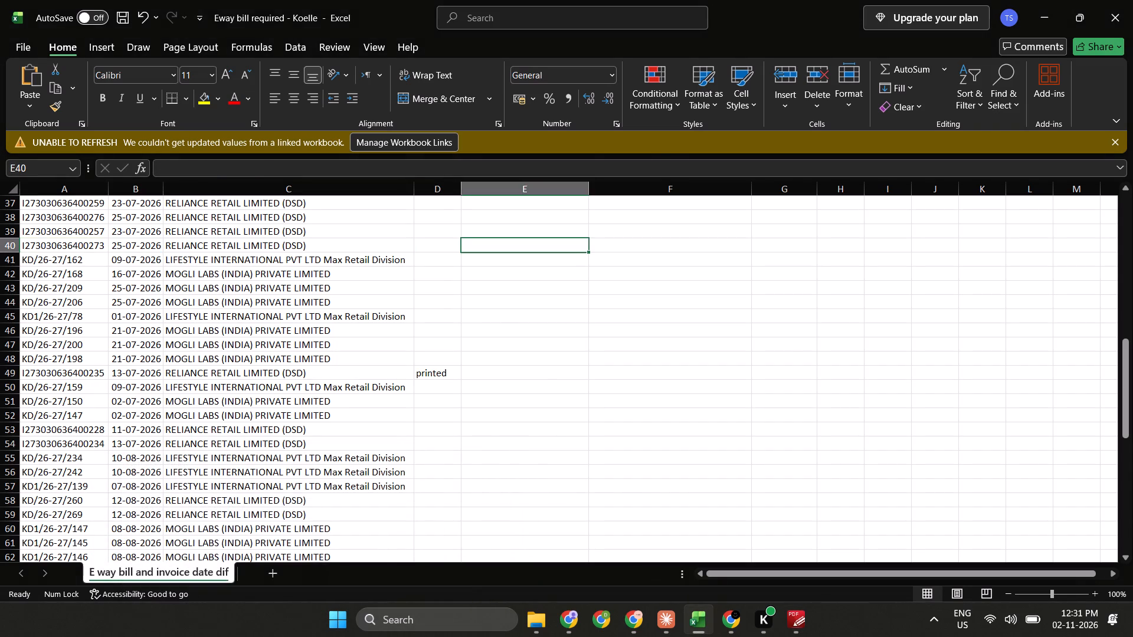
{"action": "key", "text": "Left"}
{"action": "key", "text": "p"}
{"action": "key", "text": "Return"}
{"action": "key", "text": "alt+Tab"}
{"action": "key", "text": "ctrl+Tab"}
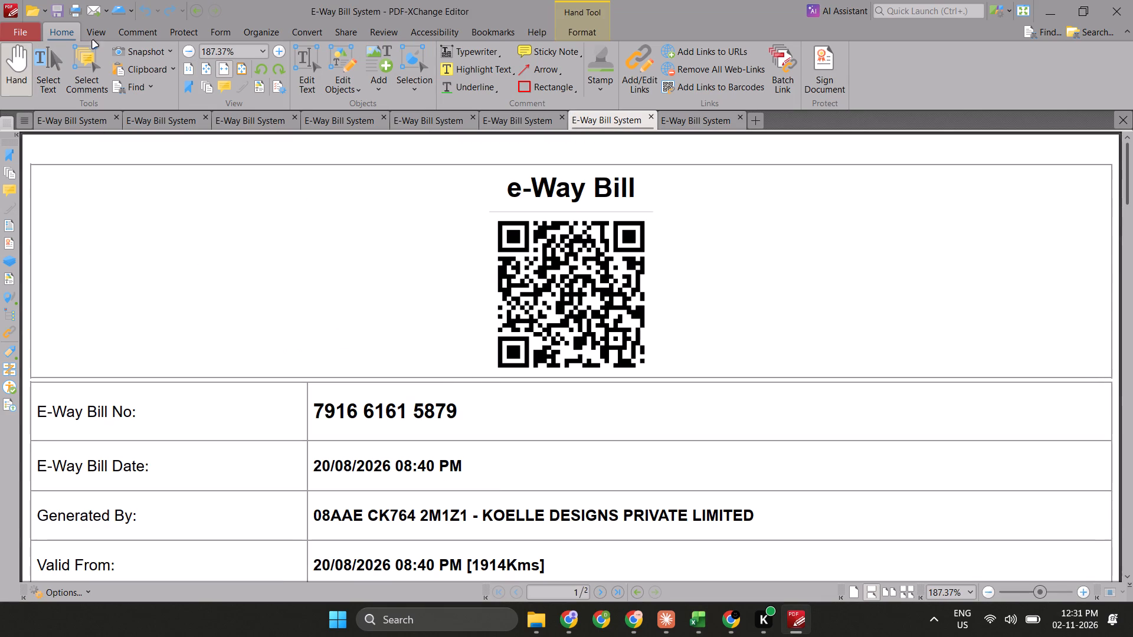
{"action": "left_click", "coordinate": [45, 68]}
{"action": "scroll", "coordinate": [415, 324], "scroll_direction": "down", "scroll_amount": 3, "text": "ctrl"}
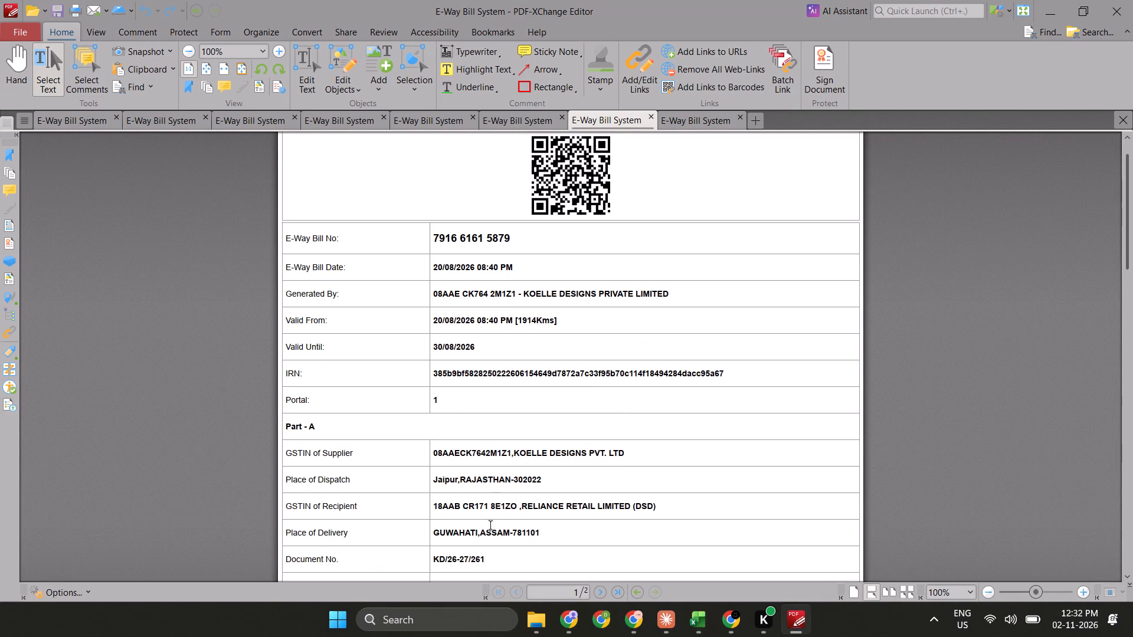
{"action": "left_click_drag", "start_coordinate": [485, 557], "coordinate": [432, 560]}
{"action": "left_click_drag", "start_coordinate": [432, 560], "coordinate": [431, 560]}
{"action": "key", "text": "ctrl+c"}
Switch to the Excel voucher list, find voucher KD/26-27/261 and mark it 'printed' in column D.
{"action": "key", "text": "alt+Tab"}
{"action": "key", "text": "ctrl+f"}
{"action": "key", "text": "ctrl+v"}
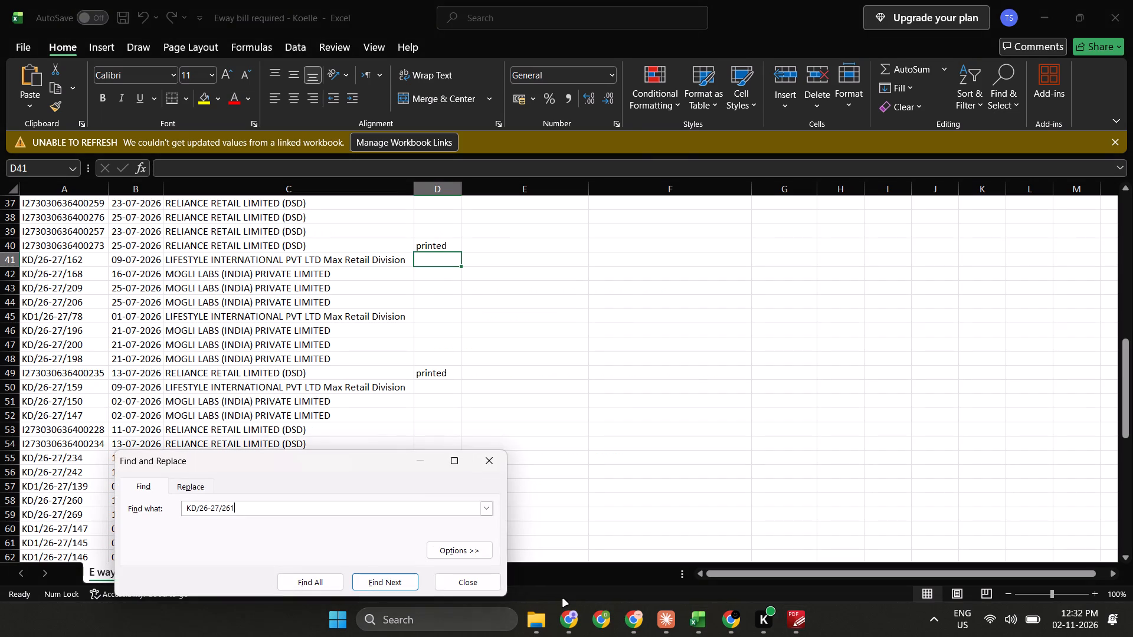
{"action": "key", "text": "Left"}
{"action": "key", "text": "ctrl+Left"}
{"action": "key", "text": "Home"}
{"action": "key", "text": "Right"}
{"action": "key", "text": "BackSpace"}
{"action": "key", "text": "Return"}
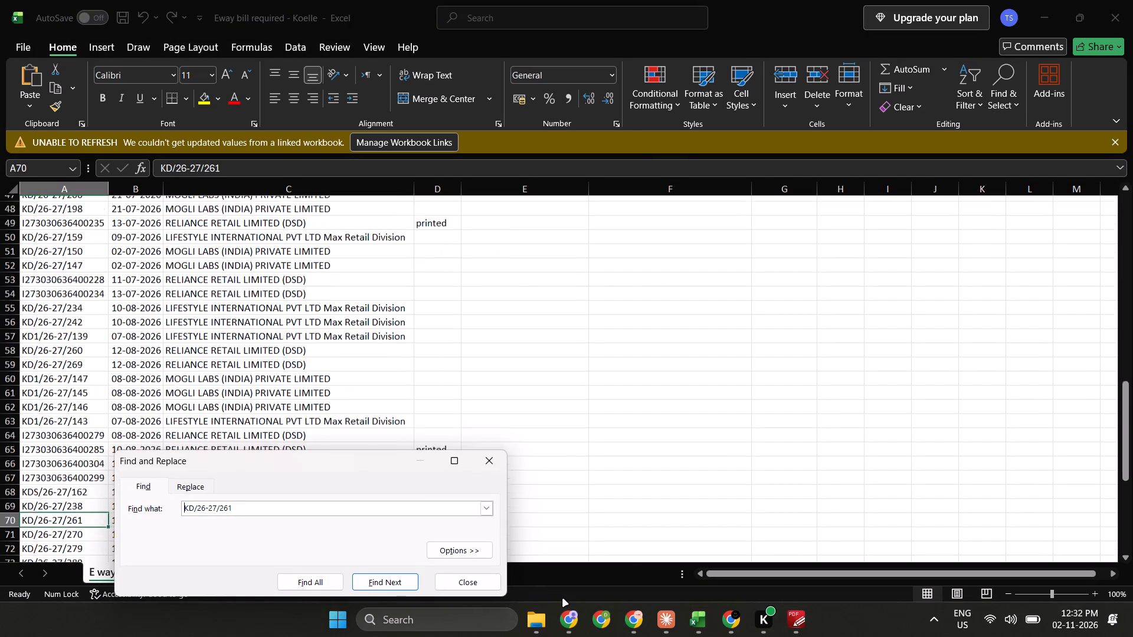
{"action": "key", "text": "Escape"}
{"action": "key", "text": "Right"}
{"action": "key", "text": "Right"}
{"action": "key", "text": "Right"}
{"action": "key", "text": "p"}
{"action": "key", "text": "Return"}
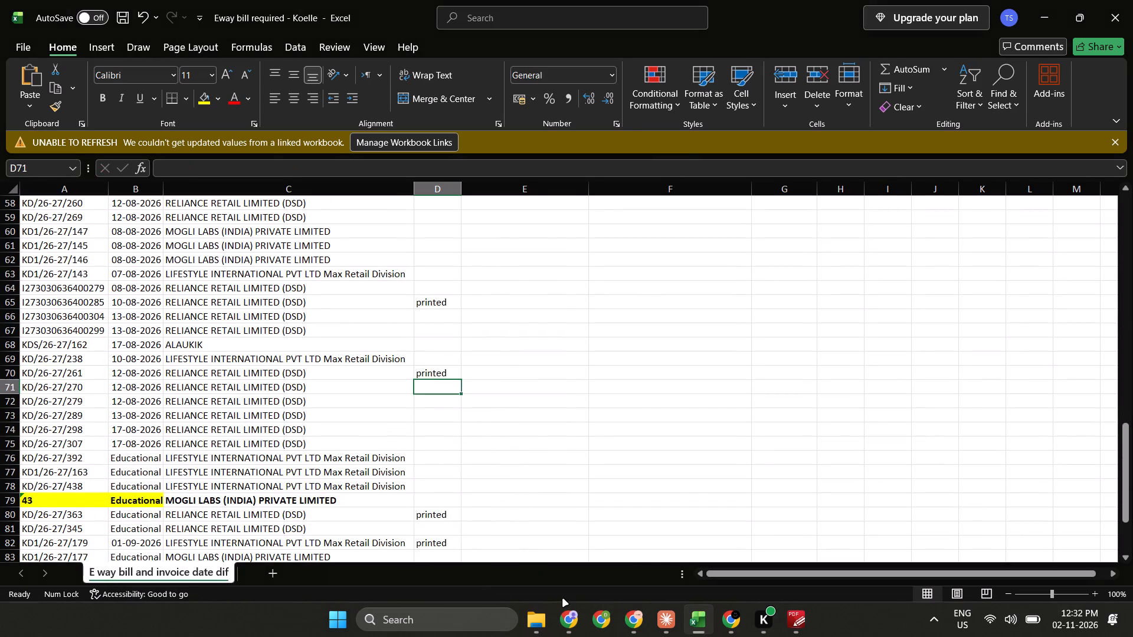
{"action": "key", "text": "alt+Tab"}
{"action": "key", "text": "ctrl+Tab"}
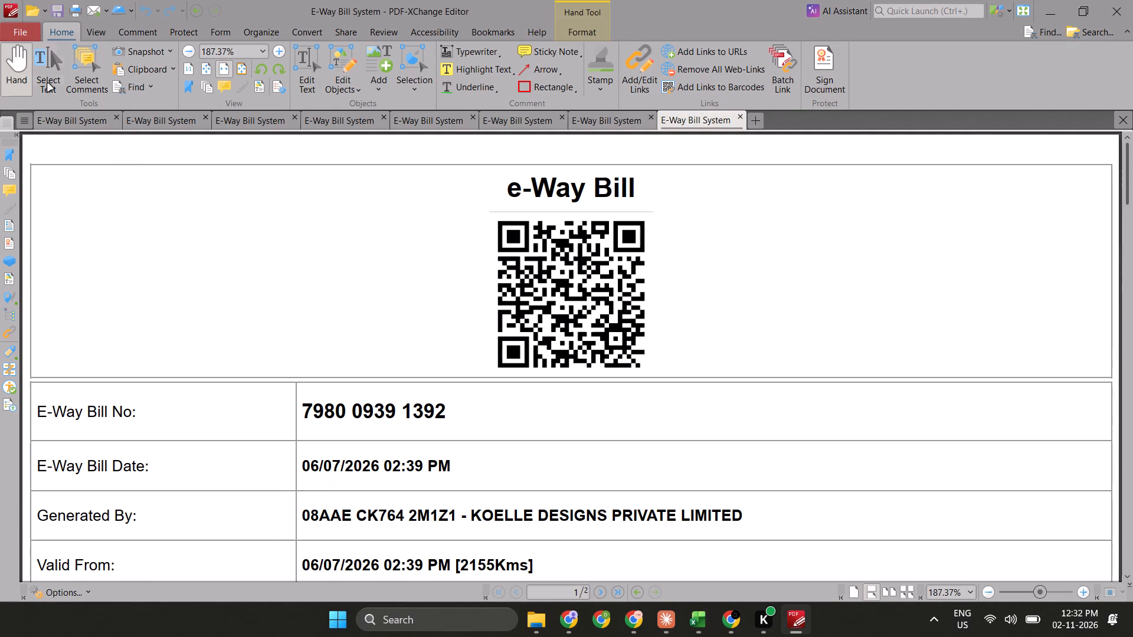
{"action": "left_click", "coordinate": [27, 65]}
{"action": "left_click", "coordinate": [42, 71]}
{"action": "scroll", "coordinate": [427, 321], "scroll_direction": "down", "scroll_amount": 3, "text": "ctrl"}
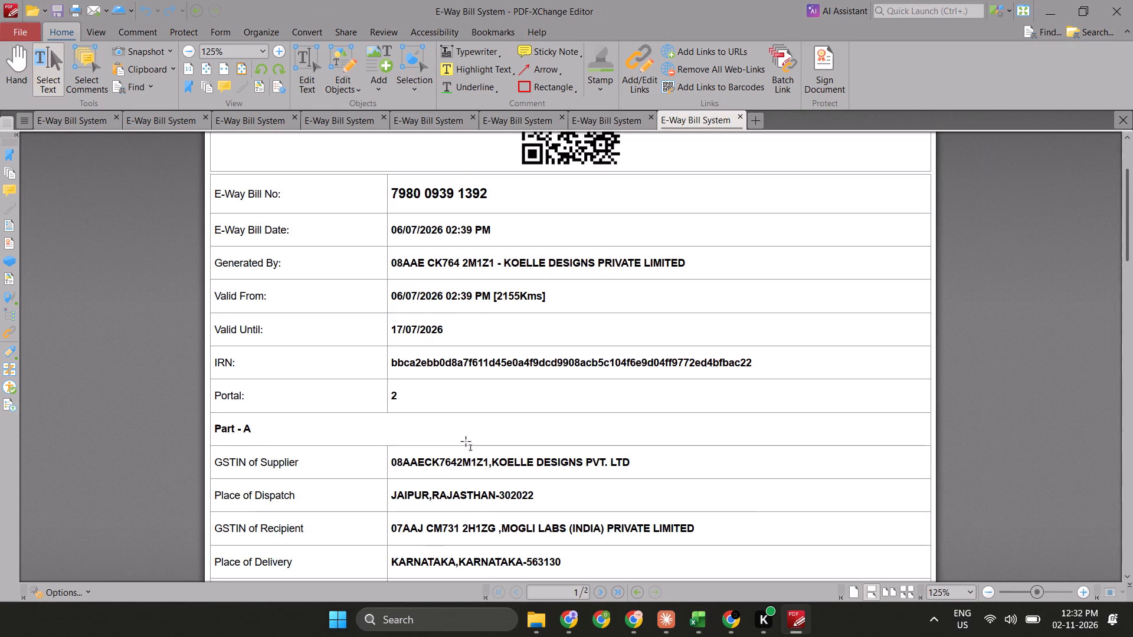
{"action": "scroll", "coordinate": [503, 493], "scroll_direction": "down", "scroll_amount": 1}
{"action": "left_click_drag", "start_coordinate": [454, 510], "coordinate": [446, 510]}
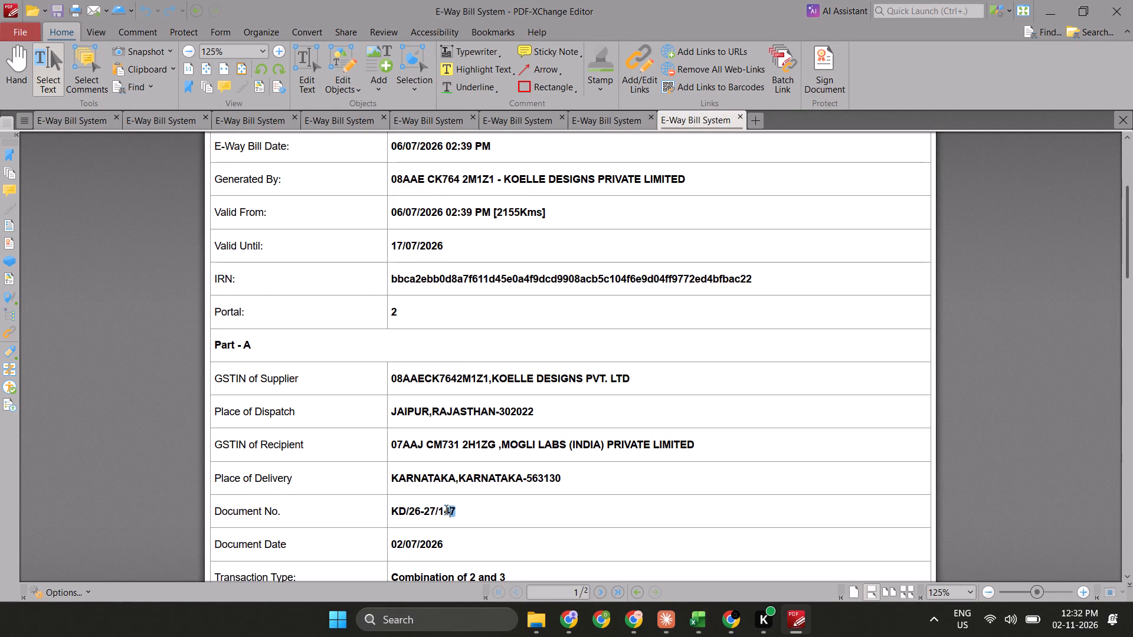
{"action": "left_click_drag", "start_coordinate": [446, 510], "coordinate": [393, 507]}
{"action": "key", "text": "ctrl+c"}
Switch to the Excel voucher list, find voucher KD/26-27/147 and mark it 'printed' in column D.
{"action": "key", "text": "alt+Tab"}
{"action": "key", "text": "ctrl+f"}
{"action": "key", "text": "ctrl+v"}
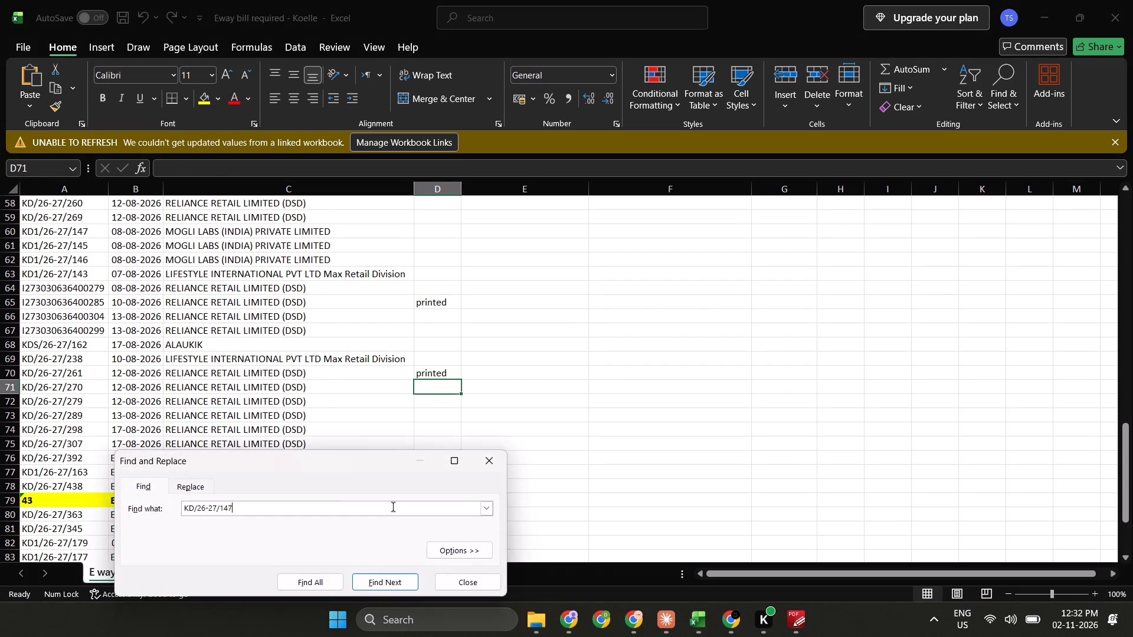
{"action": "key", "text": "Return"}
{"action": "key", "text": "Escape"}
{"action": "key", "text": "Right"}
{"action": "key", "text": "Right"}
{"action": "key", "text": "Right"}
{"action": "key", "text": "p"}
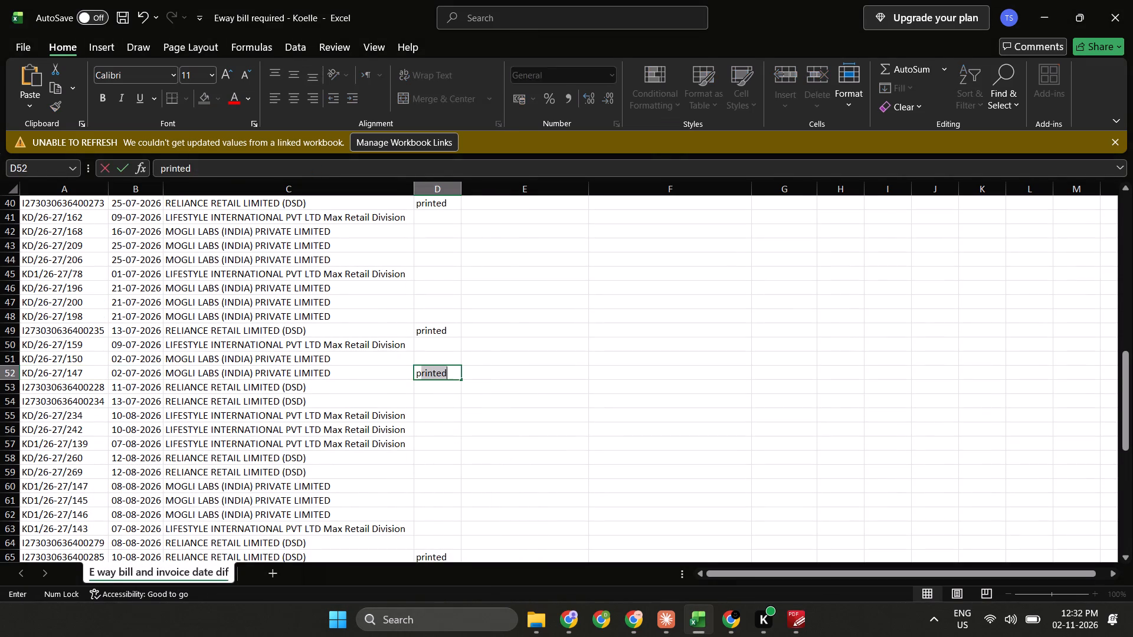
{"action": "key", "text": "Return"}
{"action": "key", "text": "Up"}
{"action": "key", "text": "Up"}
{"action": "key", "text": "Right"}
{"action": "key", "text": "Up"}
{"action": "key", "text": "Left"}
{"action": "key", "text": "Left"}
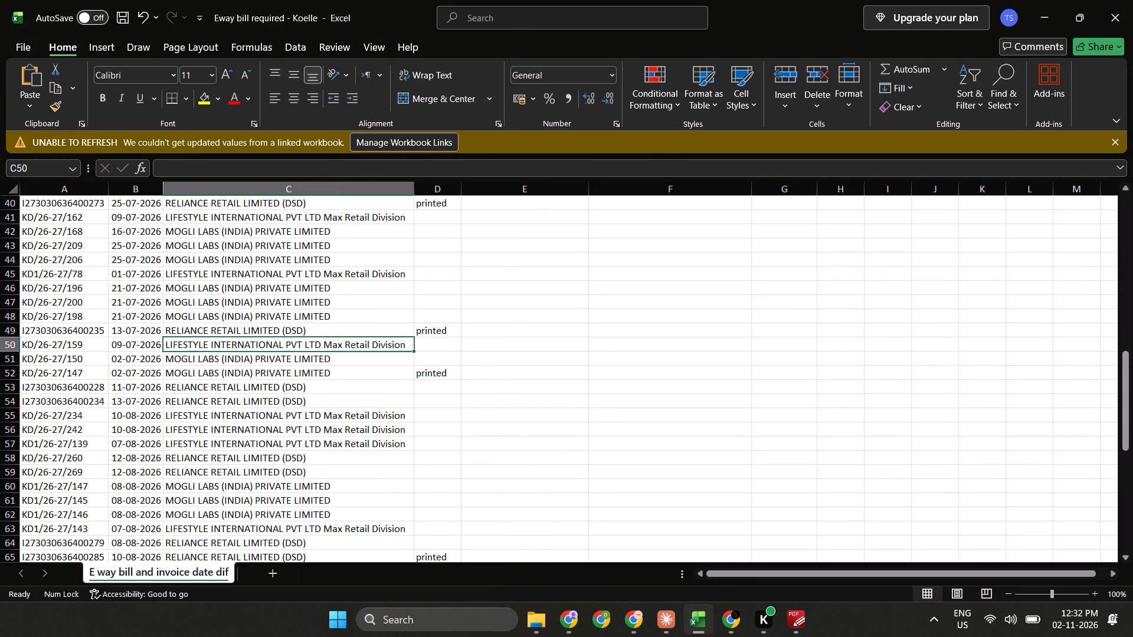
Switch to the desktop and open the Recycle Bin.
{"action": "key", "text": "alt+Tab"}
{"action": "key", "text": "alt+Tab"}
{"action": "key", "text": "alt+Tab"}
{"action": "key", "text": "alt+Tab"}
{"action": "key", "text": "alt+Left"}
{"action": "key", "text": "alt+Left"}
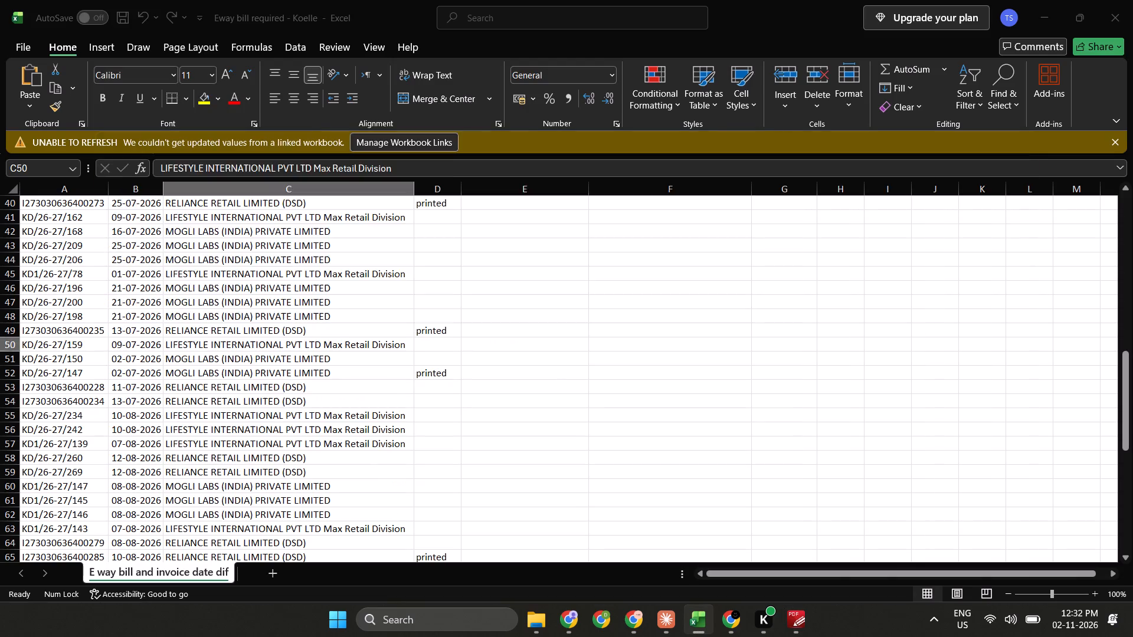
{"action": "key", "text": "Left"}
{"action": "key", "text": "Up"}
{"action": "key", "text": "Left"}
{"action": "key", "text": "Up"}
{"action": "key", "text": "Up"}
{"action": "key", "text": "Up"}
{"action": "key", "text": "Up"}
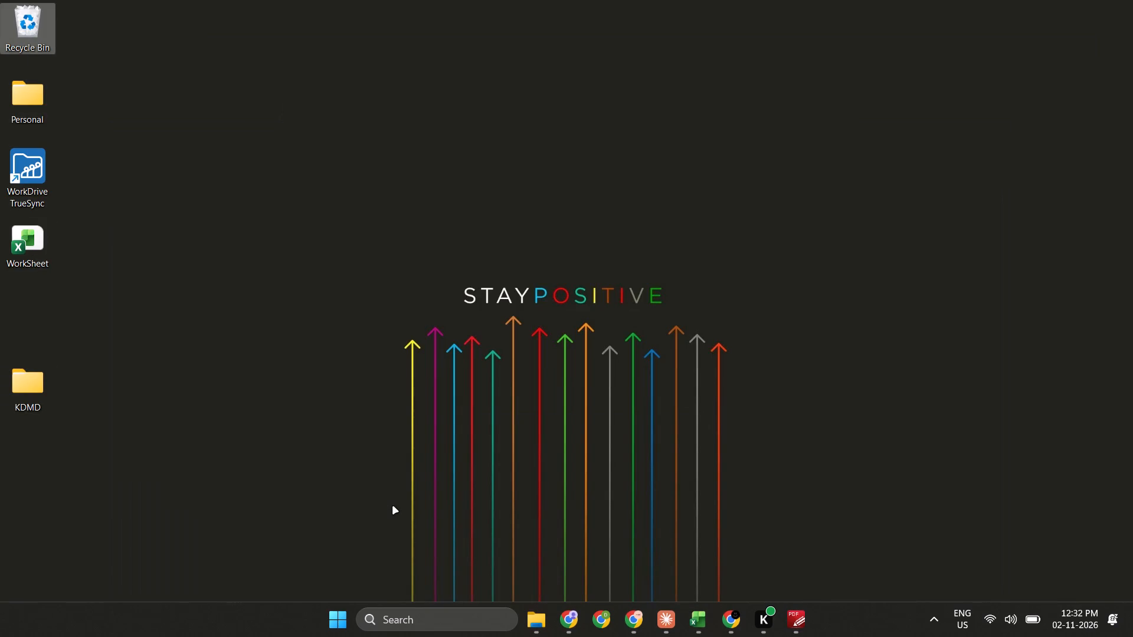
{"action": "key", "text": "Return"}
{"action": "key", "text": "Down"}
{"action": "key", "text": "Down"}
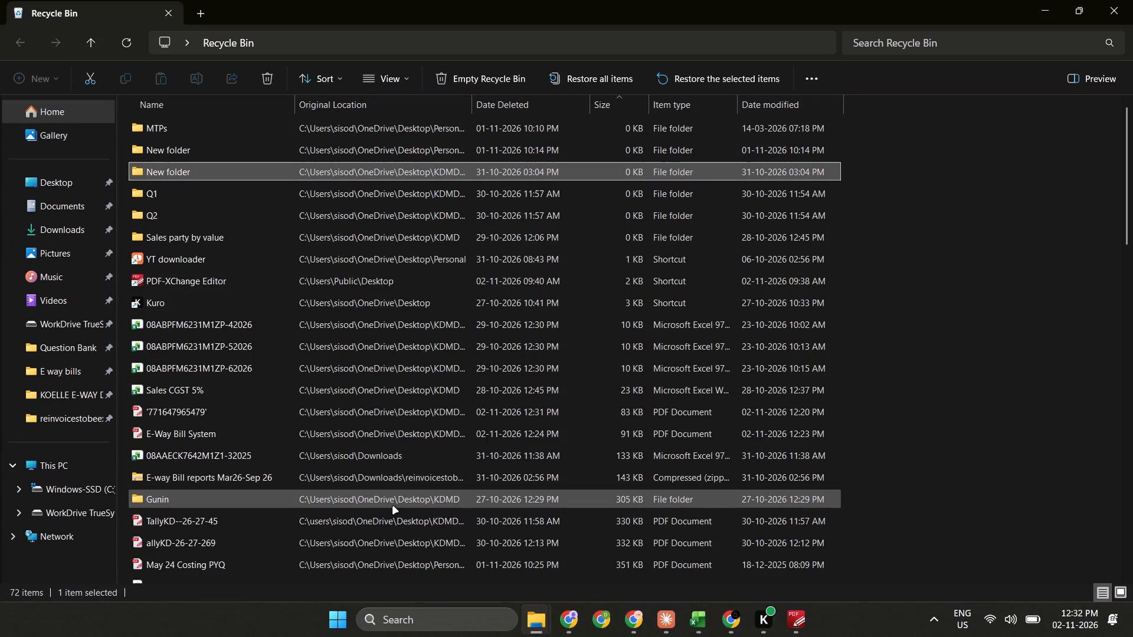
{"action": "key", "text": "ctrl+r"}
{"action": "key", "text": "Down"}
{"action": "key", "text": "Down"}
{"action": "key", "text": "Down"}
{"action": "key", "text": "Down"}
{"action": "key", "text": "Down"}
{"action": "key", "text": "Down"}
{"action": "key", "text": "Down"}
{"action": "key", "text": "Down"}
{"action": "key", "text": "Down"}
{"action": "key", "text": "Down"}
{"action": "key", "text": "Down"}
{"action": "key", "text": "Down"}
{"action": "key", "text": "Down"}
{"action": "key", "text": "Down"}
{"action": "key", "text": "Down"}
{"action": "key", "text": "Down"}
{"action": "key", "text": "Down"}
{"action": "key", "text": "Down"}
{"action": "key", "text": "End"}
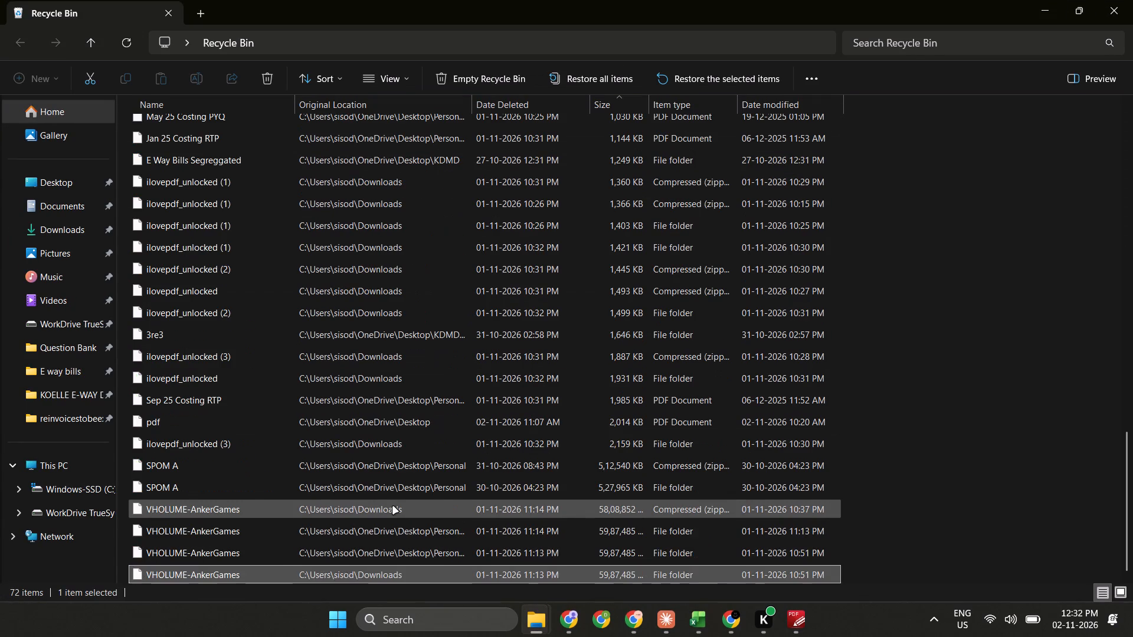
{"action": "key", "text": "Up"}
{"action": "key", "text": "Home"}
{"action": "key", "text": "Up"}
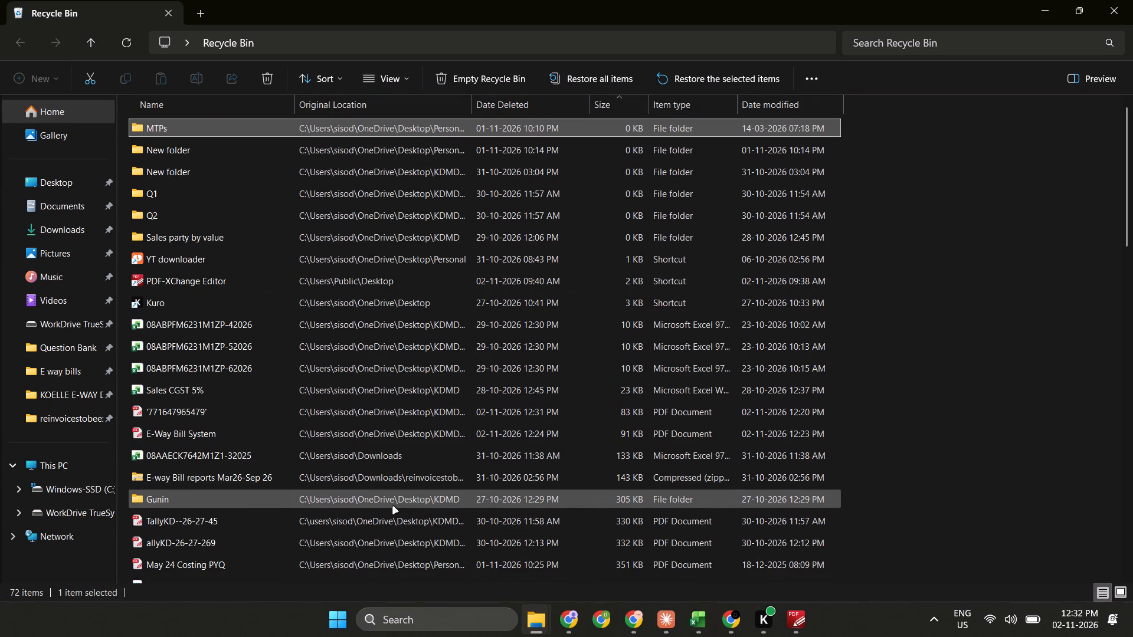
{"action": "key", "text": "Up"}
{"action": "key", "text": "Down"}
{"action": "key", "text": "Down"}
{"action": "key", "text": "Down"}
{"action": "key", "text": "Down"}
{"action": "key", "text": "Down"}
{"action": "key", "text": "Down"}
{"action": "key", "text": "Down"}
{"action": "key", "text": "Down"}
{"action": "key", "text": "Down"}
{"action": "key", "text": "Down"}
{"action": "key", "text": "Down"}
{"action": "key", "text": "Down"}
{"action": "key", "text": "Down"}
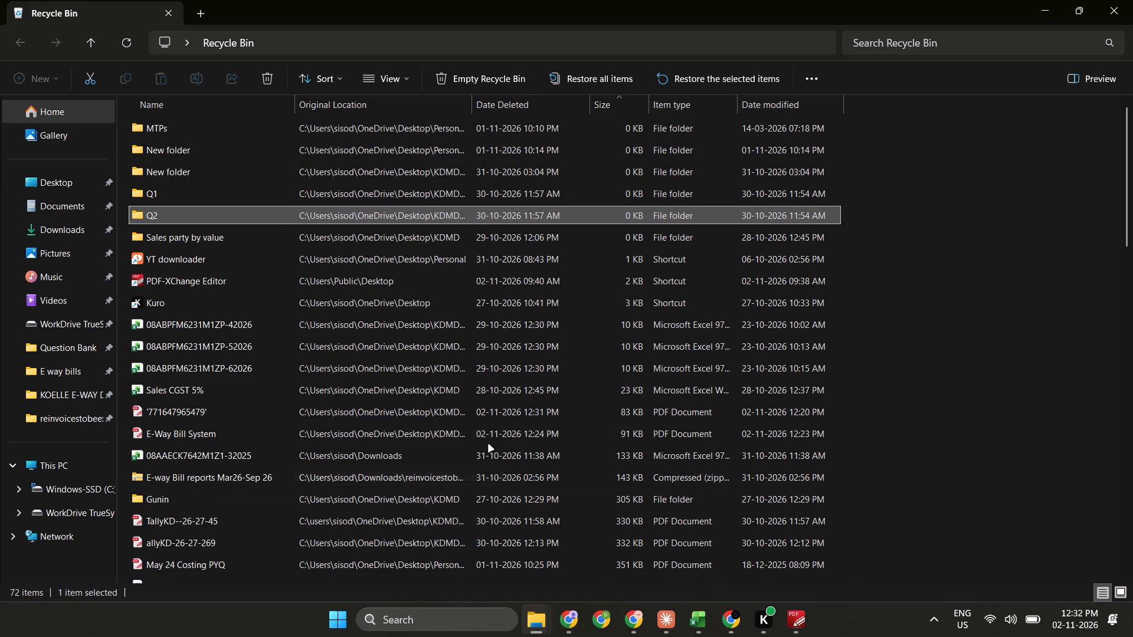
{"action": "key", "text": "Return"}
{"action": "key", "text": "Return"}
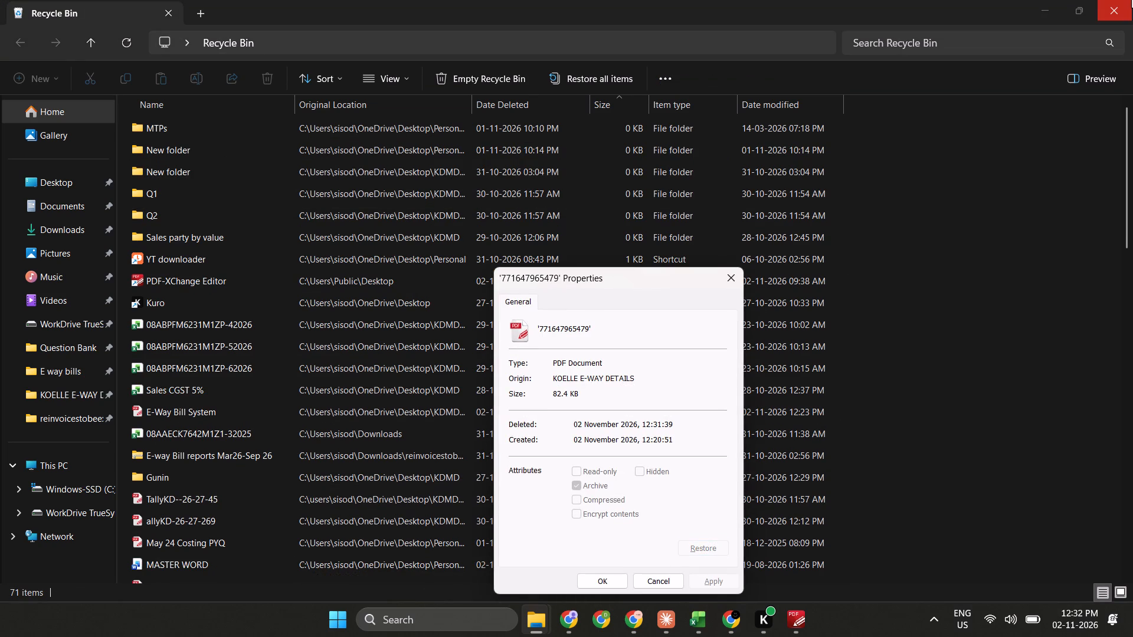
{"action": "left_click", "coordinate": [1132, 0]}
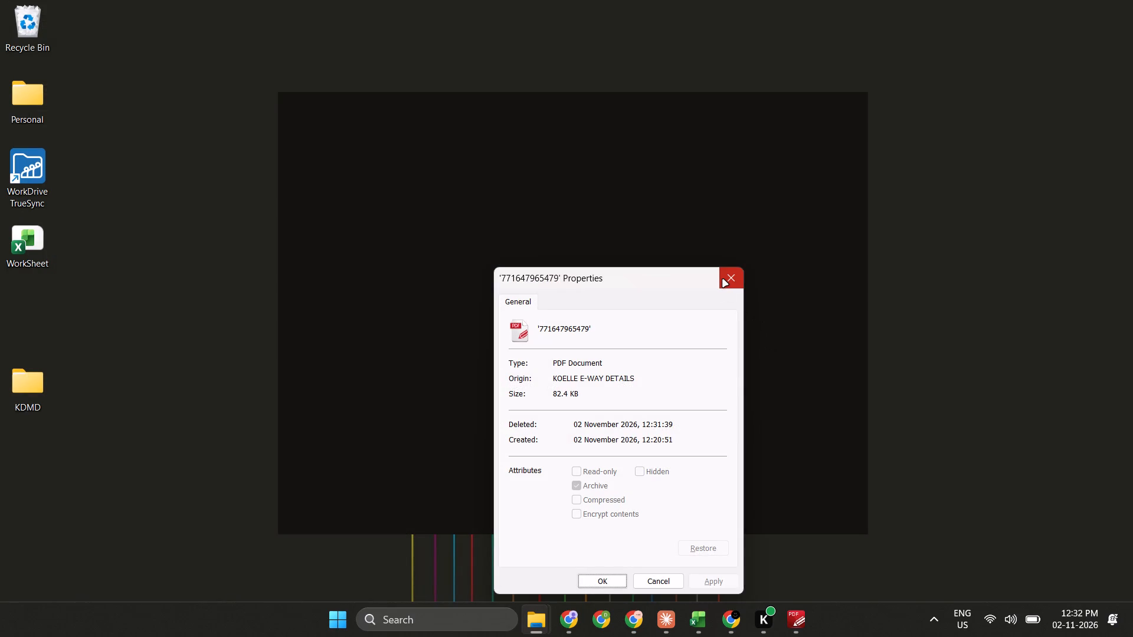
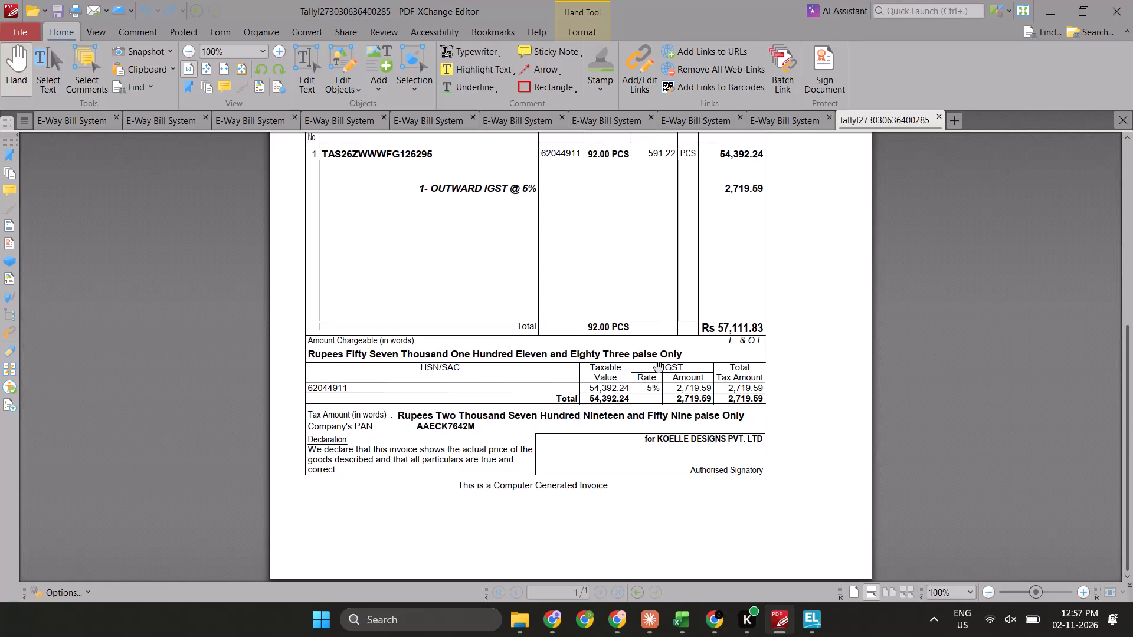
{"action": "scroll", "coordinate": [722, 469], "scroll_direction": "down", "scroll_amount": 1}
{"action": "key", "text": "ctrl+Tab"}
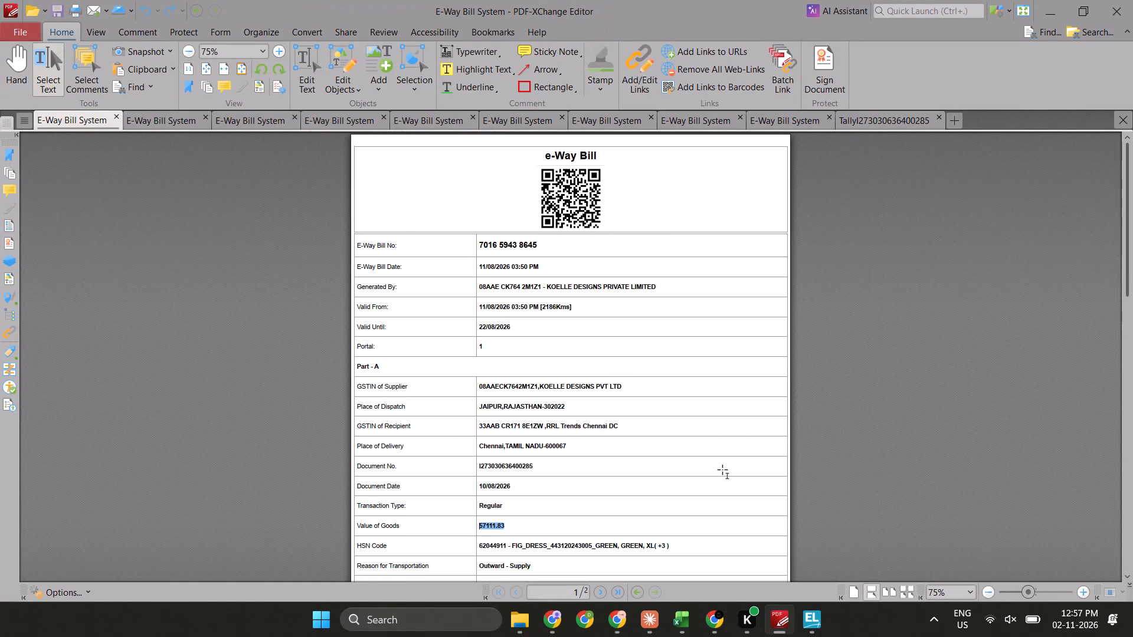
{"action": "key", "text": "ctrl+shift+Tab"}
Open the KOELLE E-WAY DETAILS folder in a new File Explorer window, keeping the KOELLE Extracted from Tally window open.
{"action": "key", "text": "alt+Tab"}
{"action": "key", "text": "alt+Tab"}
{"action": "key", "text": "alt+Tab"}
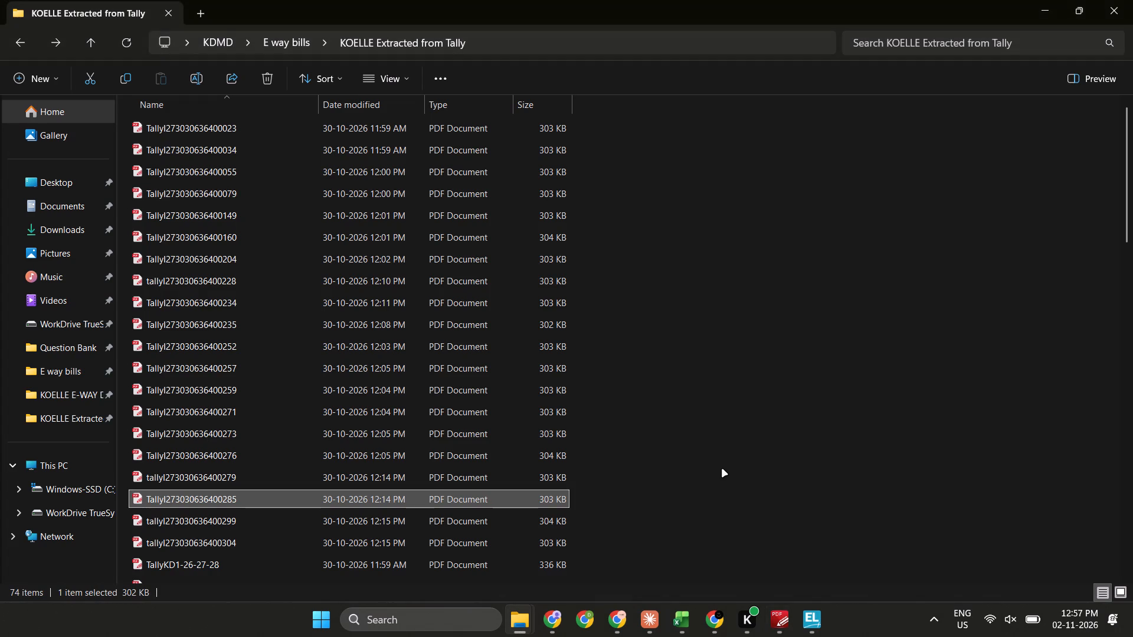
{"action": "key", "text": "alt+Tab"}
{"action": "key", "text": "alt+Left"}
{"action": "key", "text": "ctrl+m"}
{"action": "key", "text": "ctrl+n"}
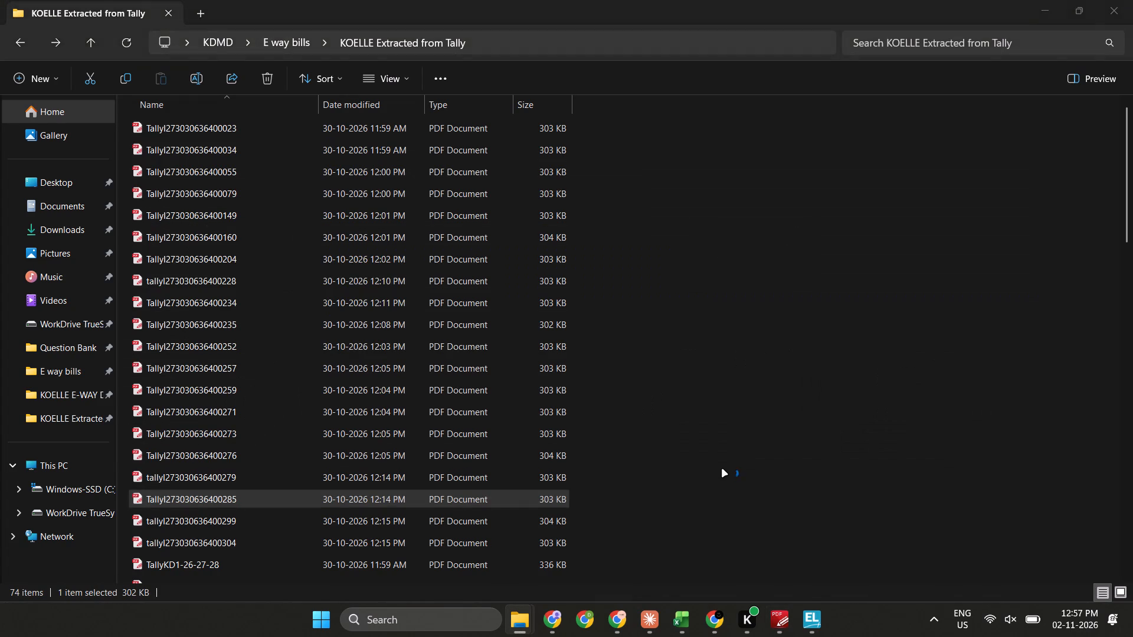
{"action": "key", "text": "BackSpace"}
{"action": "key", "text": "Down"}
{"action": "key", "text": "Up"}
{"action": "key", "text": "Up"}
{"action": "key", "text": "Return"}
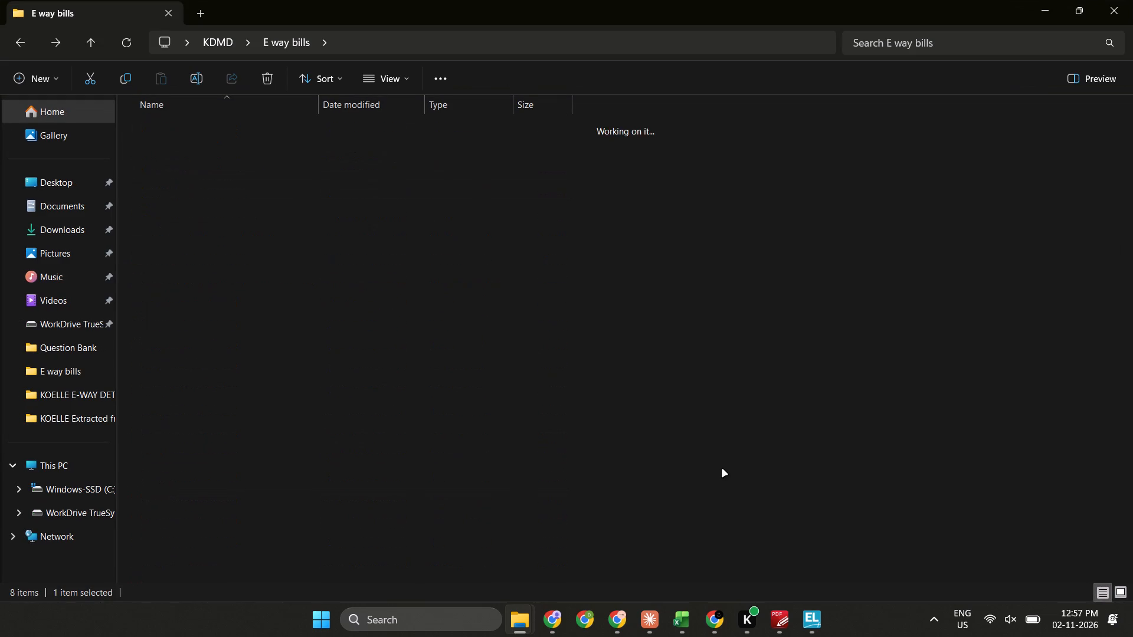
{"action": "key", "text": "Down"}
{"action": "key", "text": "Down"}
{"action": "key", "text": "alt+Tab"}
{"action": "key", "text": "alt+Tab"}
{"action": "key", "text": "alt+Tab"}
{"action": "key", "text": "alt+Tab"}
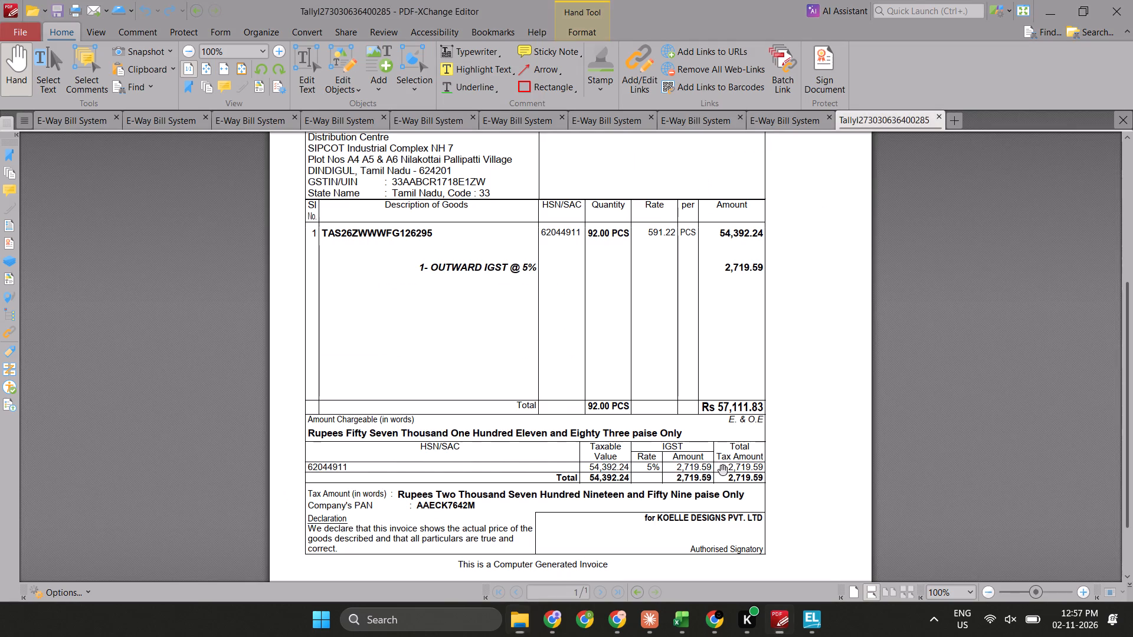
{"action": "key", "text": "alt+Tab"}
{"action": "key", "text": "alt+Tab"}
{"action": "key", "text": "alt+Tab"}
{"action": "key", "text": "Down"}
{"action": "key", "text": "Left"}
{"action": "key", "text": "Left"}
{"action": "key", "text": "Left"}
{"action": "key", "text": "Up"}
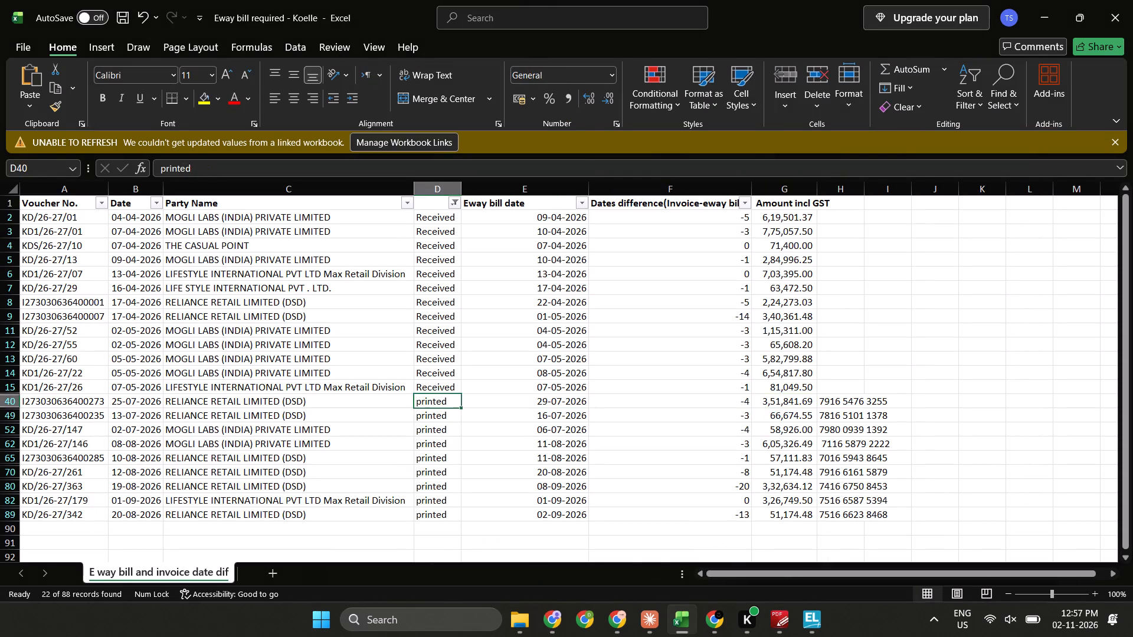
{"action": "key", "text": "Left"}
{"action": "key", "text": "Down"}
{"action": "key", "text": "Down"}
{"action": "key", "text": "Down"}
{"action": "key", "text": "Down"}
{"action": "key", "text": "shift+space"}
{"action": "key", "text": "Right"}
{"action": "key", "text": "Right"}
{"action": "key", "text": "Right"}
{"action": "key", "text": "Right"}
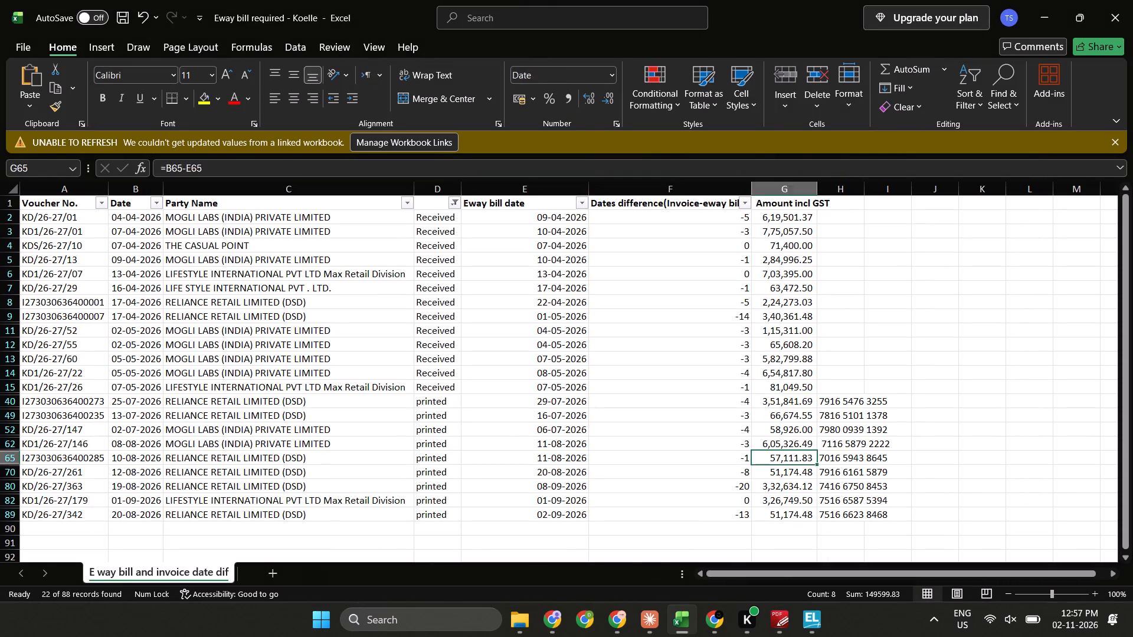
{"action": "key", "text": "Right"}
{"action": "key", "text": "alt+Tab"}
{"action": "key", "text": "alt+Tab"}
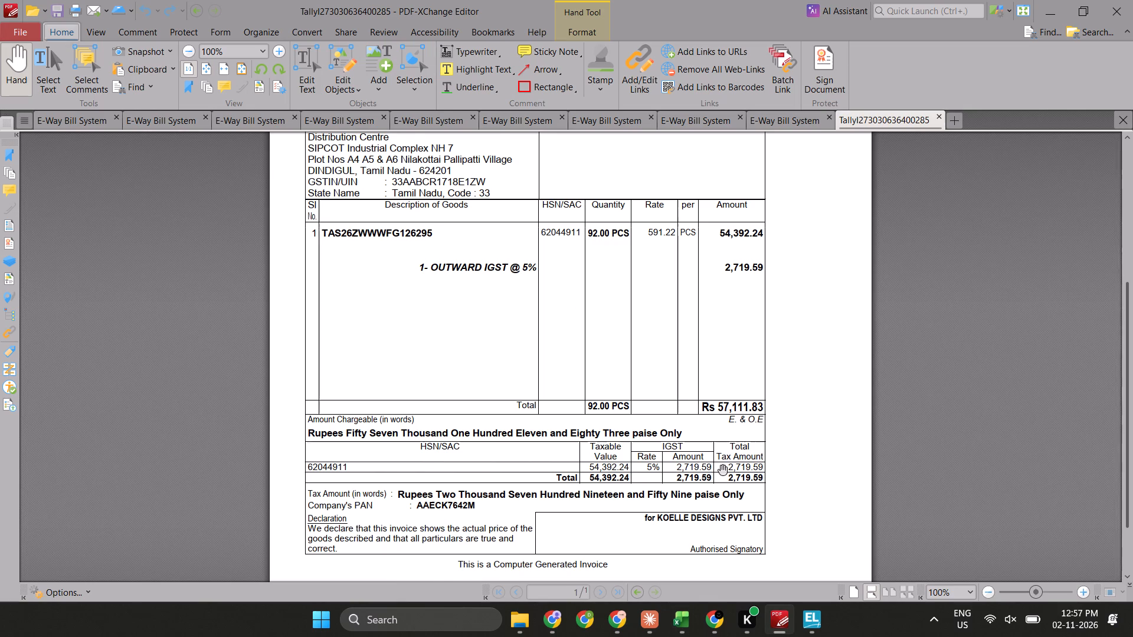
{"action": "key", "text": "alt+Tab"}
{"action": "key", "text": "alt+Tab"}
{"action": "key", "text": "alt+Tab"}
{"action": "key", "text": "Down"}
{"action": "key", "text": "Down"}
{"action": "key", "text": "Down"}
{"action": "key", "text": "Down"}
{"action": "key", "text": "Down"}
{"action": "key", "text": "Down"}
{"action": "key", "text": "Down"}
{"action": "key", "text": "Down"}
{"action": "key", "text": "Down"}
{"action": "key", "text": "Down"}
{"action": "key", "text": "Down"}
{"action": "key", "text": "Down"}
{"action": "key", "text": "Down"}
{"action": "key", "text": "Down"}
{"action": "key", "text": "Down"}
{"action": "key", "text": "Down"}
{"action": "key", "text": "Down"}
{"action": "key", "text": "Down"}
{"action": "key", "text": "Down"}
{"action": "key", "text": "Down"}
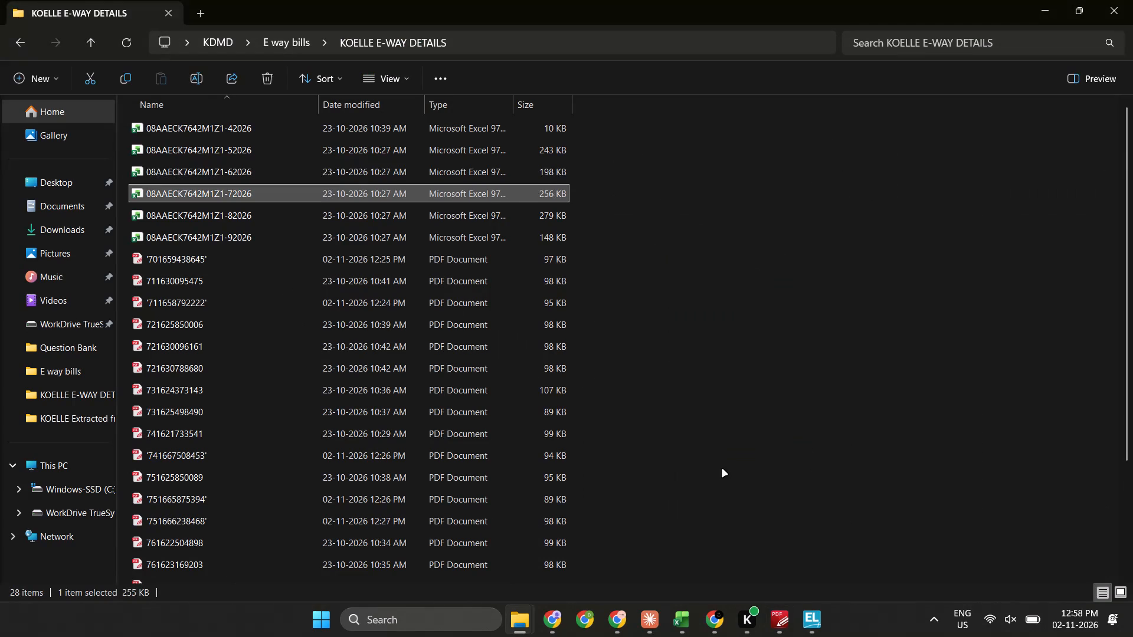
{"action": "key", "text": "Up"}
{"action": "key", "text": "Up"}
{"action": "key", "text": "Up"}
{"action": "key", "text": "Up"}
{"action": "key", "text": "Up"}
{"action": "key", "text": "Up"}
{"action": "key", "text": "Up"}
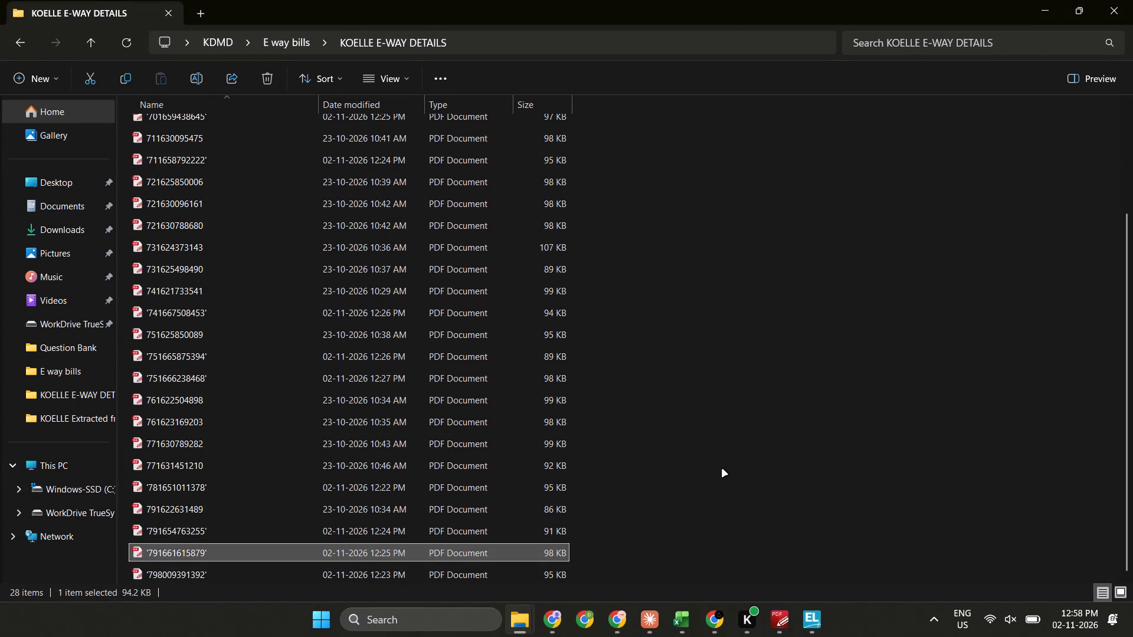
{"action": "key", "text": "Up"}
{"action": "key", "text": "Up"}
{"action": "key", "text": "Up"}
{"action": "key", "text": "Up"}
{"action": "key", "text": "Up"}
{"action": "key", "text": "Up"}
{"action": "key", "text": "Up"}
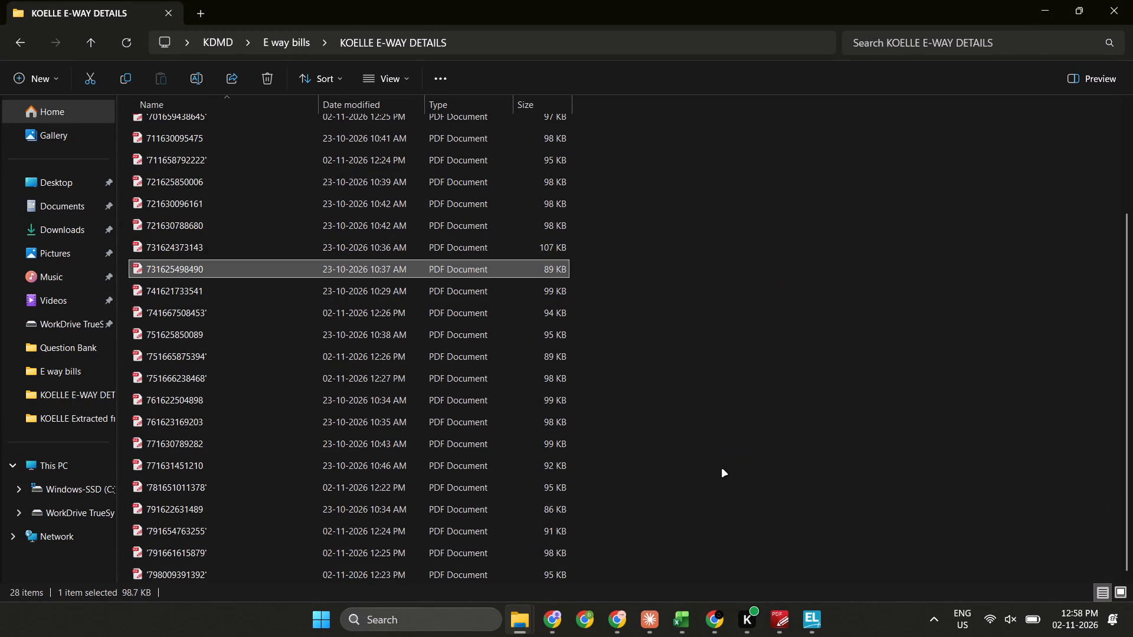
{"action": "key", "text": "Up"}
{"action": "key", "text": "Up"}
{"action": "key", "text": "Up"}
{"action": "key", "text": "Up"}
{"action": "key", "text": "Up"}
{"action": "key", "text": "Up"}
{"action": "key", "text": "Up"}
{"action": "key", "text": "Up"}
{"action": "key", "text": "Down"}
{"action": "key", "text": "Down"}
{"action": "key", "text": "Down"}
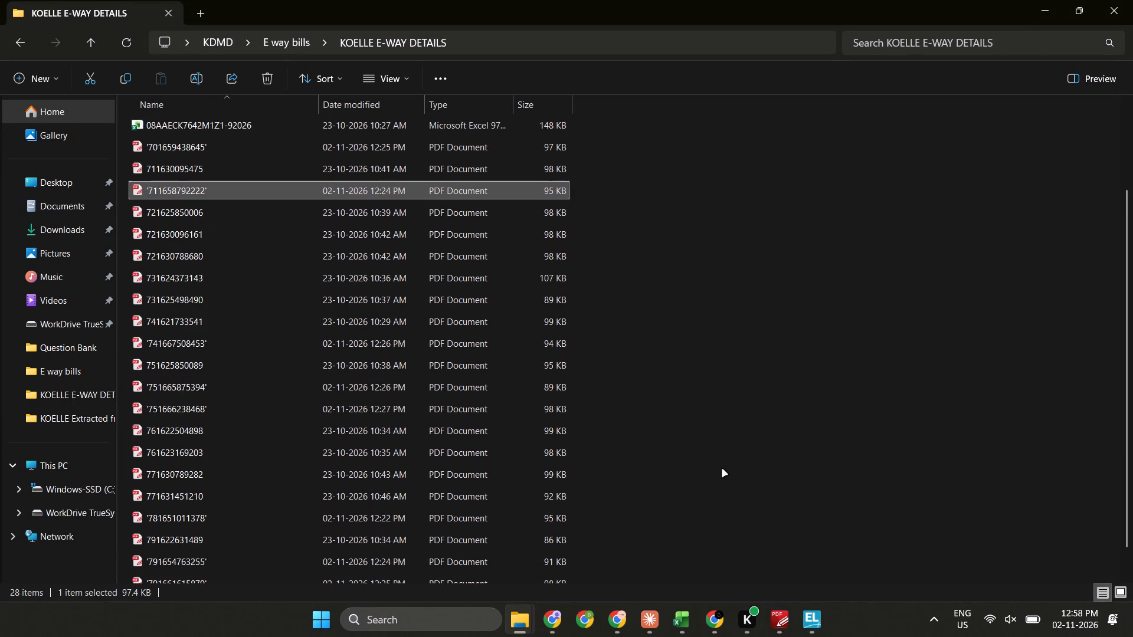
{"action": "key", "text": "Down"}
{"action": "key", "text": "Down"}
{"action": "key", "text": "Down"}
{"action": "key", "text": "Down"}
{"action": "key", "text": "Down"}
{"action": "key", "text": "Down"}
{"action": "key", "text": "Down"}
{"action": "key", "text": "Down"}
{"action": "key", "text": "Down"}
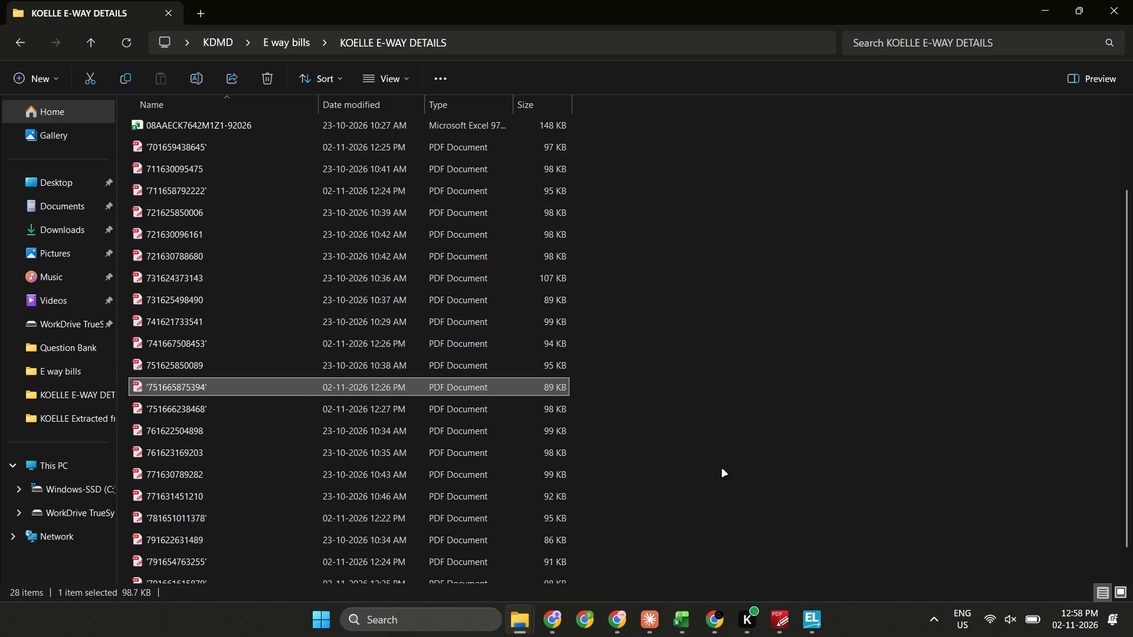
{"action": "key", "text": "Down"}
{"action": "key", "text": "Down"}
{"action": "key", "text": "Down"}
{"action": "key", "text": "Down"}
{"action": "key", "text": "Down"}
{"action": "key", "text": "Down"}
{"action": "key", "text": "Down"}
{"action": "key", "text": "Down"}
{"action": "key", "text": "Down"}
{"action": "key", "text": "Down"}
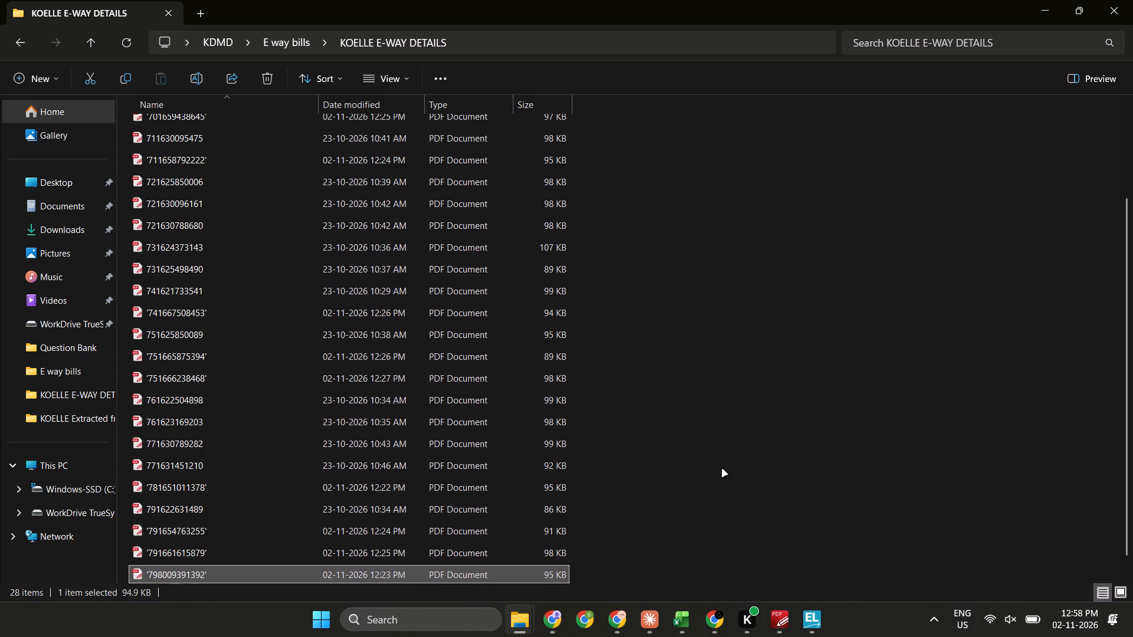
{"action": "key", "text": "Down"}
{"action": "key", "text": "Down"}
{"action": "key", "text": "Down"}
Search the KOELLE E-WAY DETAILS folder for 8654.
{"action": "key", "text": "ctrl+f"}
{"action": "type", "text": "8654"}
{"action": "key", "text": "Return"}
{"action": "key", "text": "BackSpace"}
{"action": "key", "text": "BackSpace"}
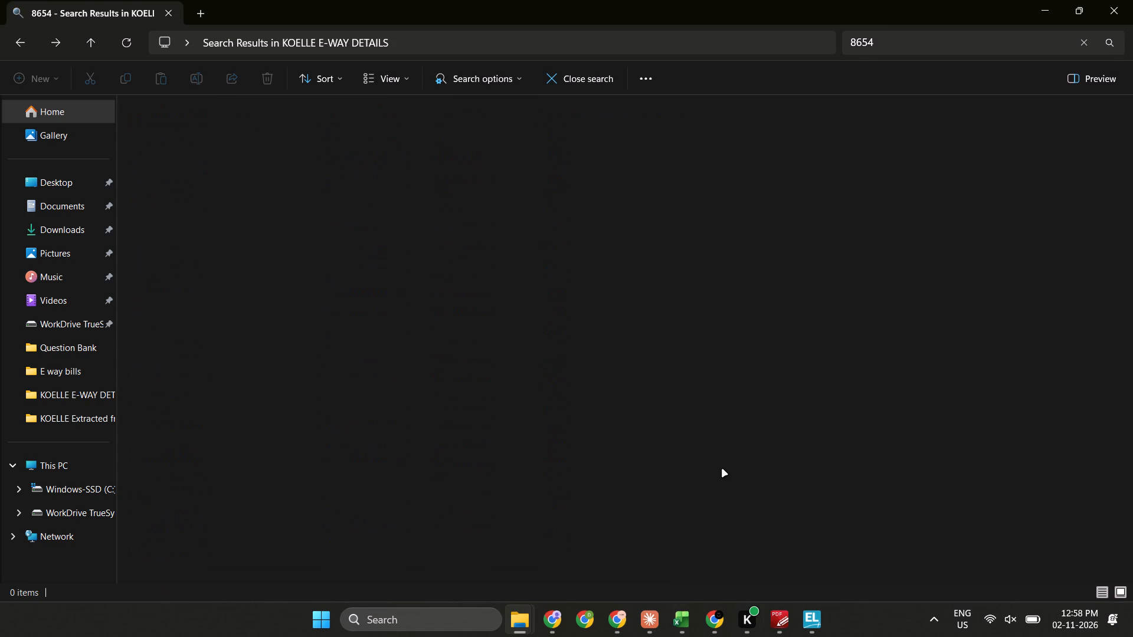
{"action": "key", "text": "alt+Tab"}
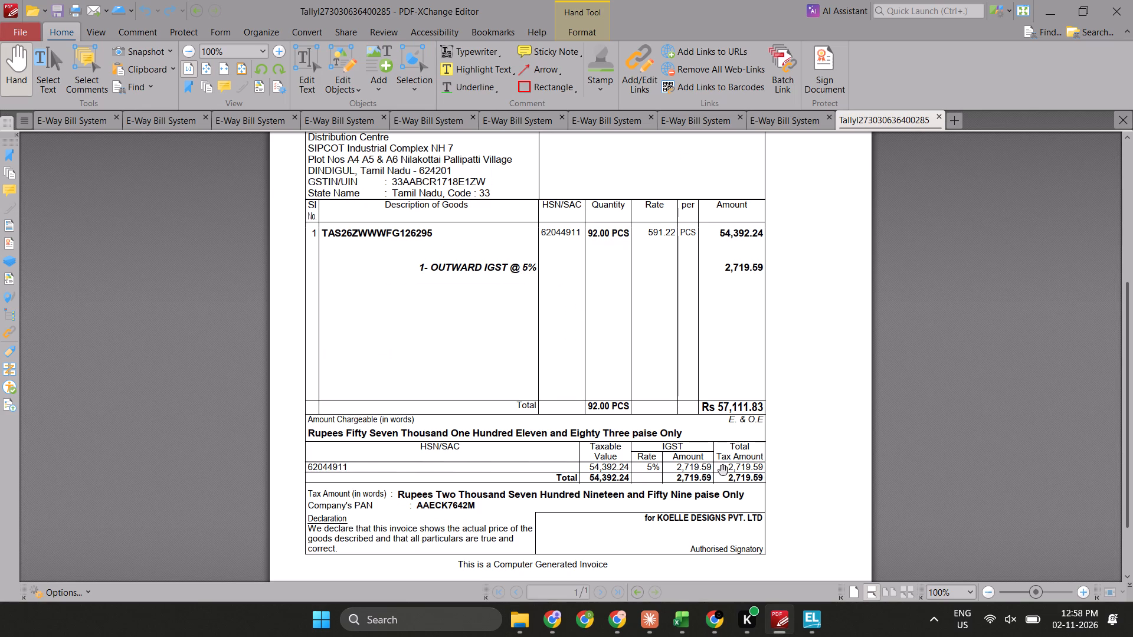
{"action": "key", "text": "alt+Tab"}
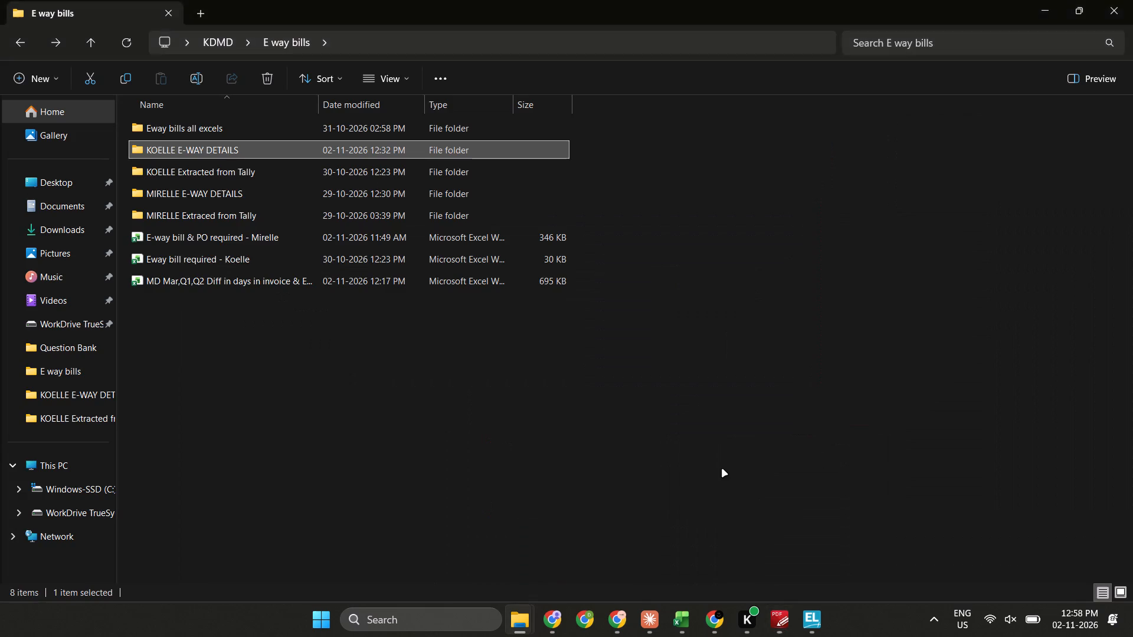
{"action": "key", "text": "alt+Tab"}
{"action": "key", "text": "Tab"}
{"action": "key", "text": "alt+Tab"}
{"action": "key", "text": "alt+Tab"}
{"action": "key", "text": "shift+space"}
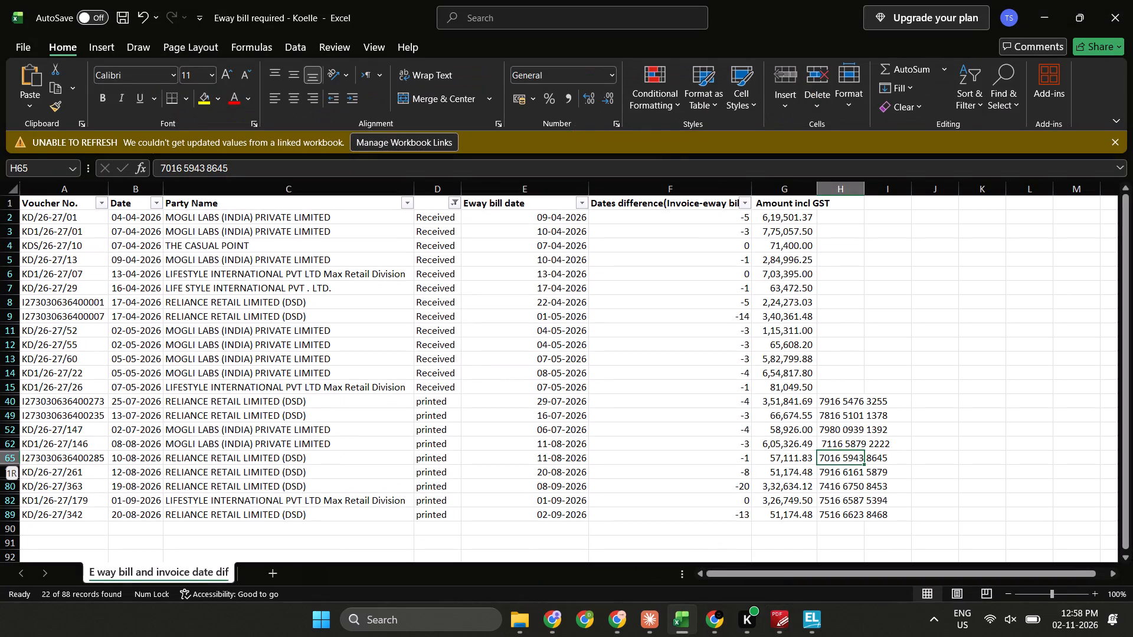
{"action": "key", "text": "Left"}
{"action": "key", "text": "Right"}
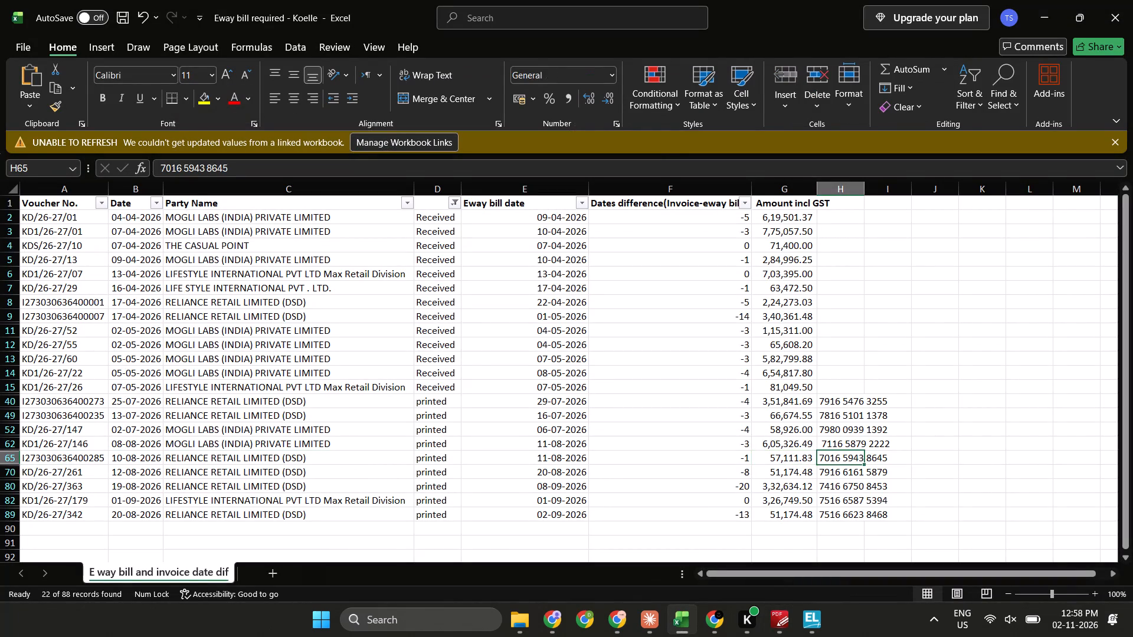
Return to the File Explorer window at E way bills and reopen the KOELLE E-WAY DETAILS folder.
{"action": "key", "text": "alt+Tab"}
{"action": "key", "text": "alt+Tab"}
{"action": "key", "text": "alt+Tab"}
{"action": "key", "text": "alt+Tab"}
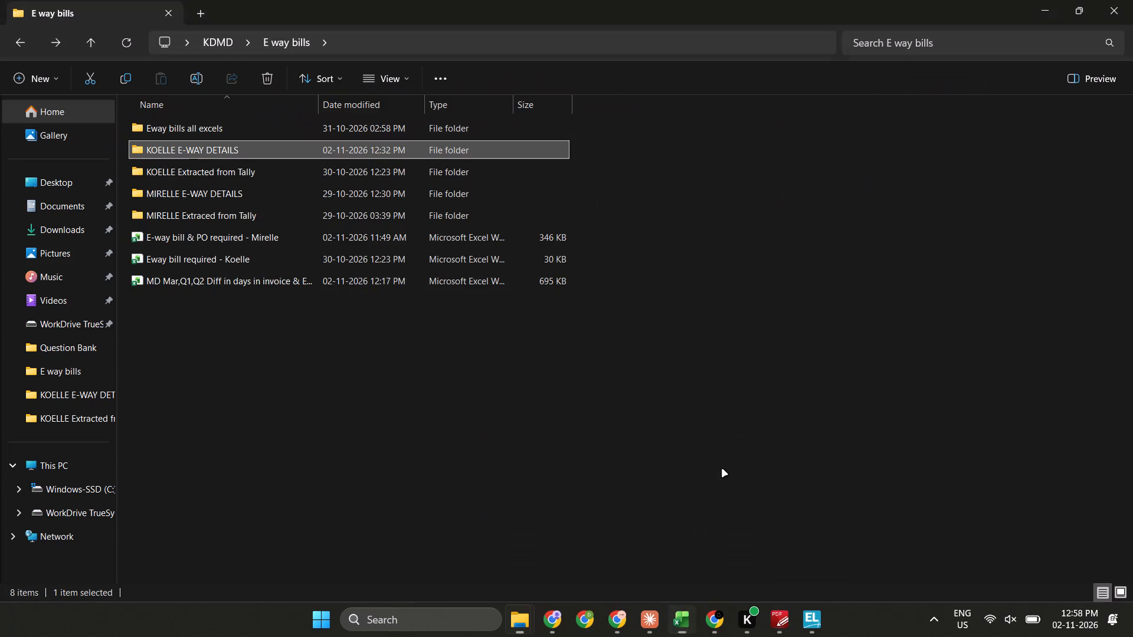
{"action": "key", "text": "alt+Tab"}
{"action": "key", "text": "alt+Tab"}
{"action": "key", "text": "alt+Tab"}
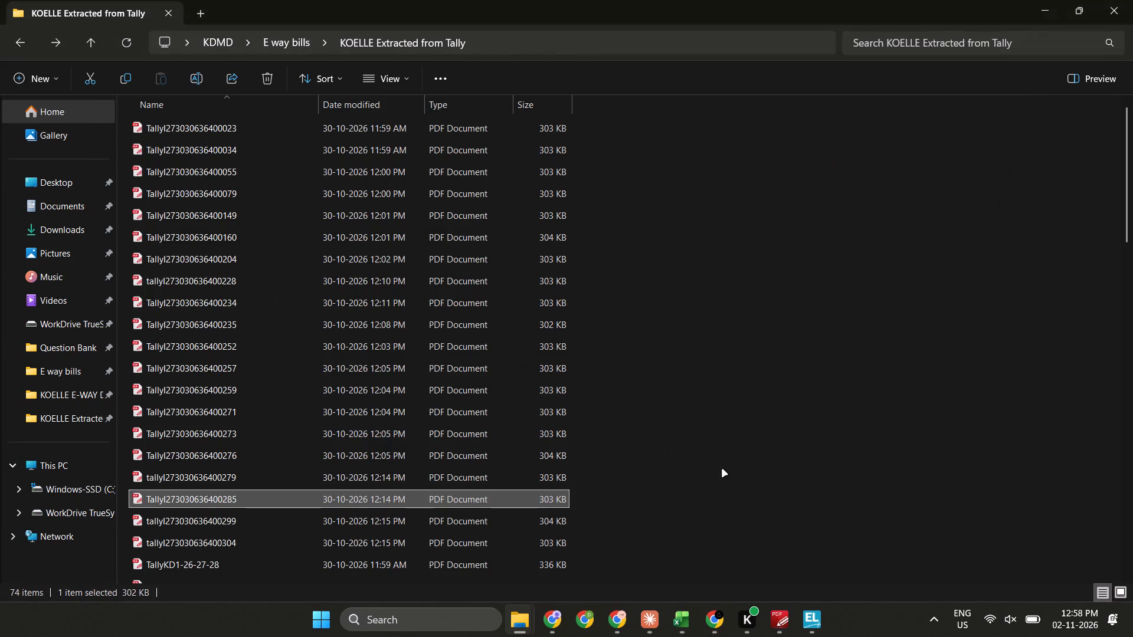
{"action": "key", "text": "alt+Tab"}
{"action": "key", "text": "alt+Tab"}
{"action": "key", "text": "alt+Left"}
{"action": "key", "text": "alt+Down"}
{"action": "key", "text": "alt+Up"}
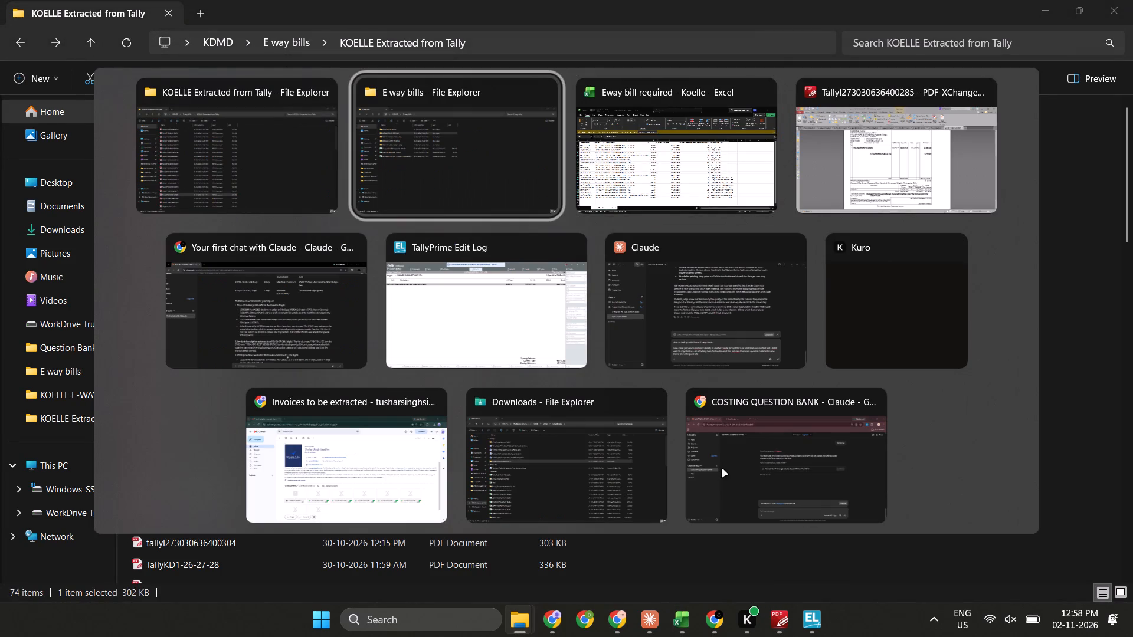
{"action": "key", "text": "Return"}
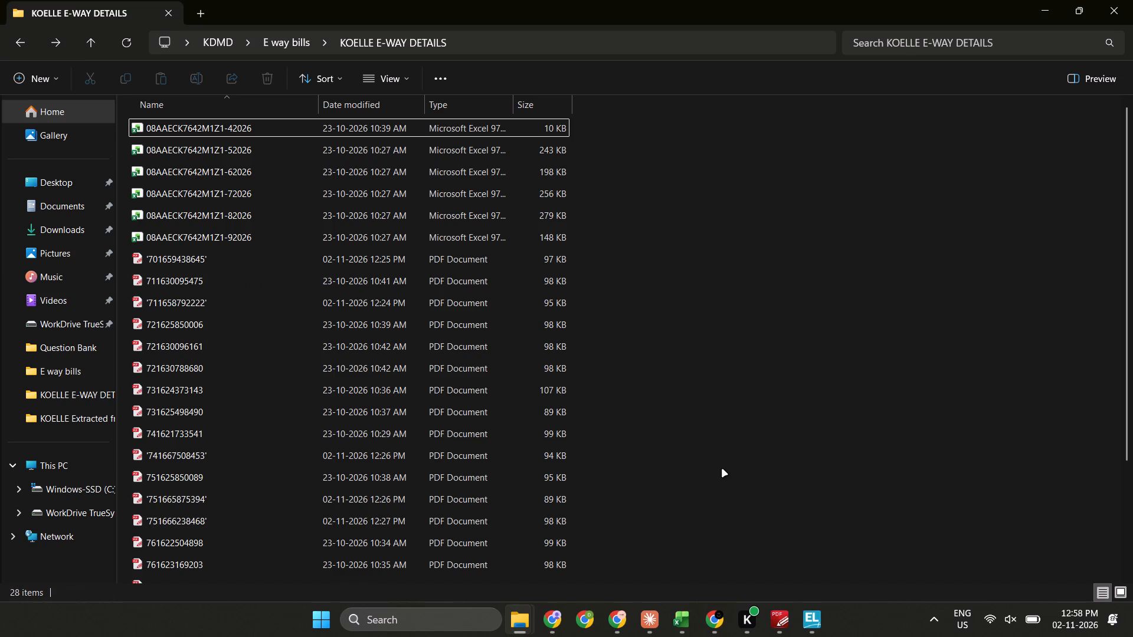
Search the KOELLE E-WAY DETAILS folder for 5645.
{"action": "key", "text": "ctrl+f"}
{"action": "key", "text": "ctrl+v"}
{"action": "key", "text": "BackSpace"}
{"action": "key", "text": "ctrl+BackSpace"}
{"action": "key", "text": "ctrl+BackSpace"}
{"action": "key", "text": "ctrl+BackSpace"}
{"action": "key", "text": "ctrl+BackSpace"}
{"action": "key", "text": "ctrl+BackSpace"}
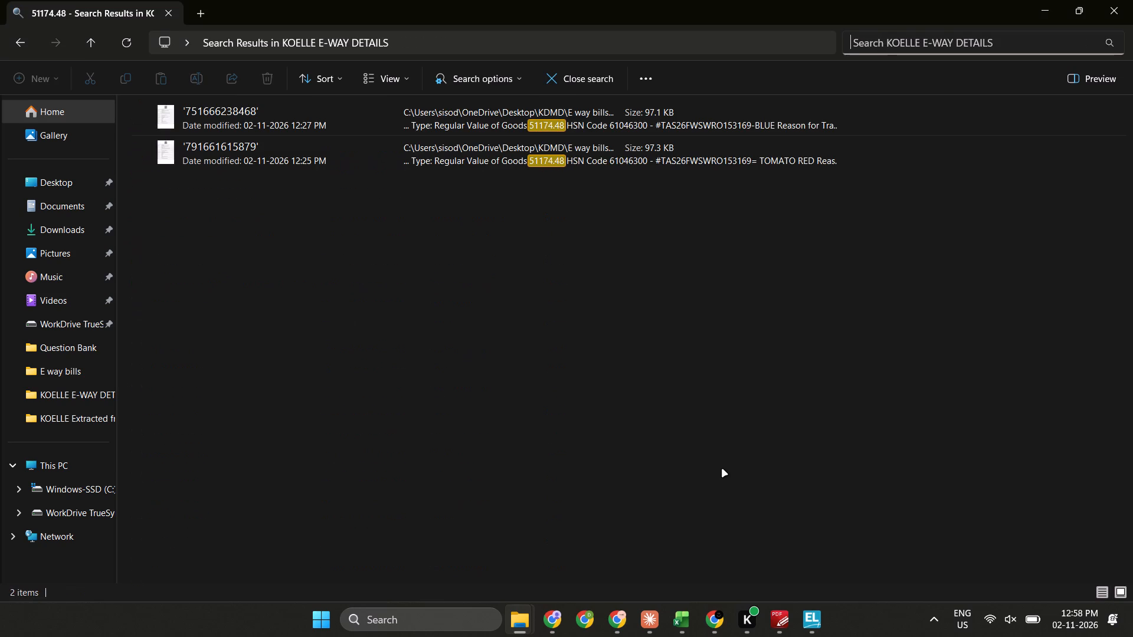
{"action": "type", "text": "58"}
{"action": "key", "text": "BackSpace"}
{"action": "type", "text": "645"}
{"action": "key", "text": "Return"}
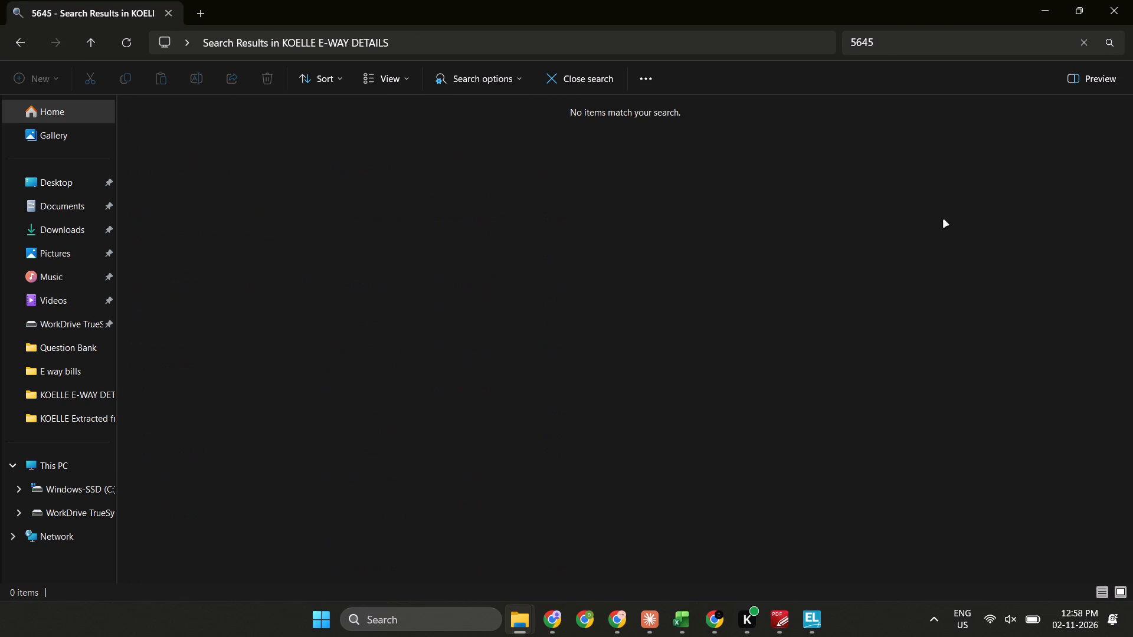
Clear the 5645 search and switch to the KOELLE Extracted from Tally window in File Explorer.
{"action": "left_click_drag", "start_coordinate": [901, 51], "coordinate": [752, 71]}
{"action": "key", "text": "BackSpace"}
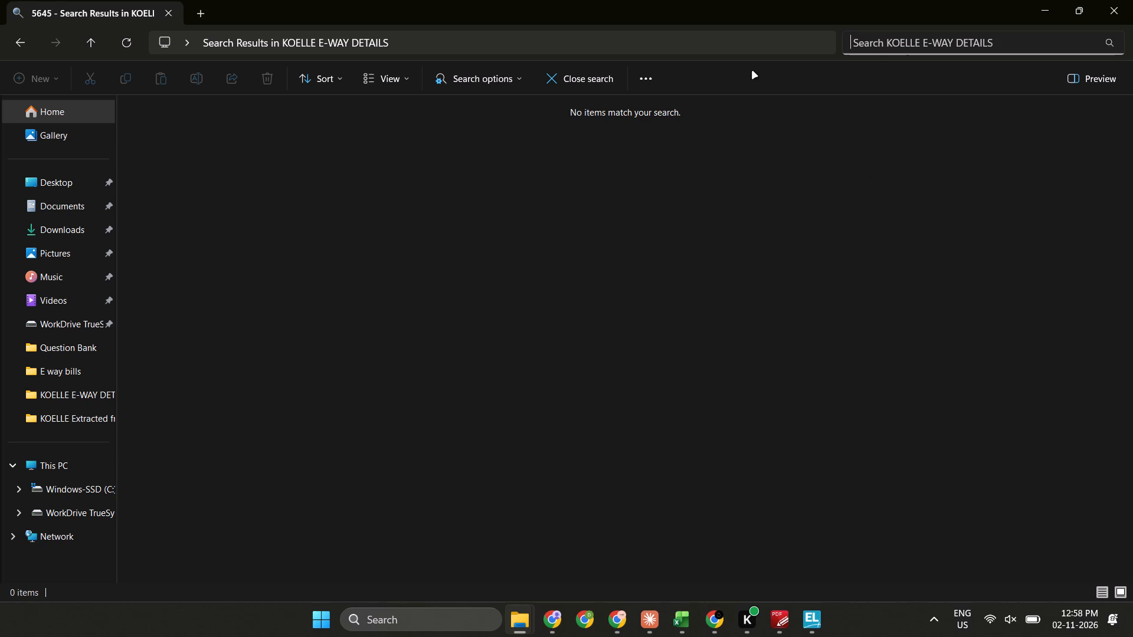
{"action": "key", "text": "Escape"}
{"action": "left_click", "coordinate": [857, 224]}
{"action": "key", "text": "alt+Tab"}
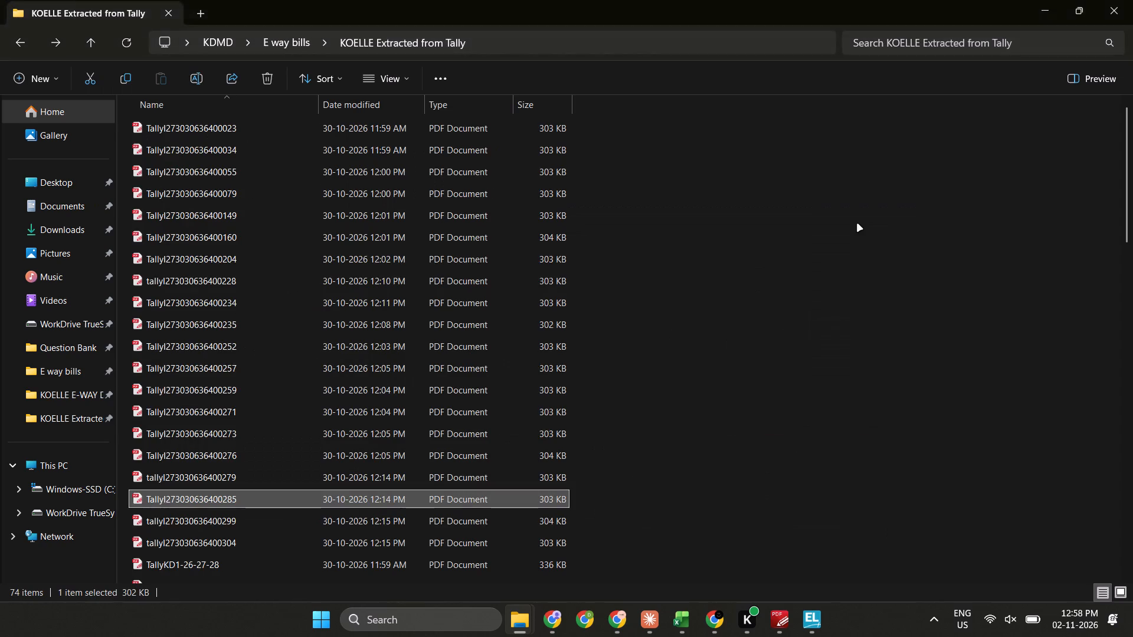
{"action": "key", "text": "alt+Tab"}
{"action": "key", "text": "alt+Tab"}
{"action": "key", "text": "alt+Tab"}
{"action": "key", "text": "Right"}
{"action": "key", "text": "shift+space"}
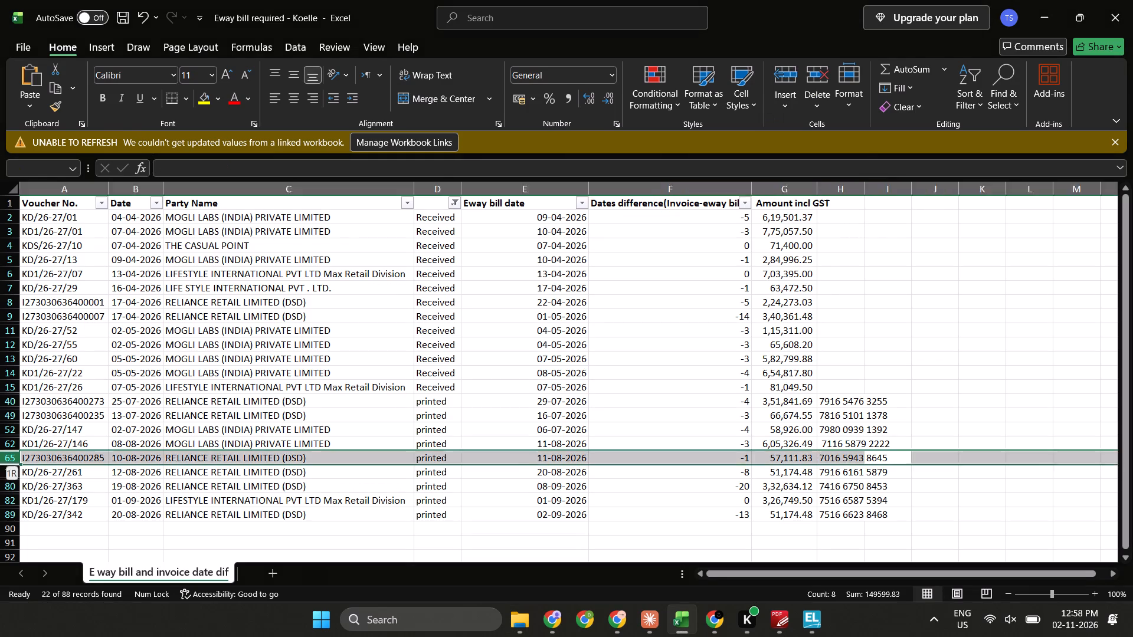
{"action": "key", "text": "Left"}
{"action": "key", "text": "shift+space"}
{"action": "key", "text": "Right"}
{"action": "key", "text": "Left"}
{"action": "key", "text": "shift+space"}
{"action": "key", "text": "Right"}
{"action": "key", "text": "Left"}
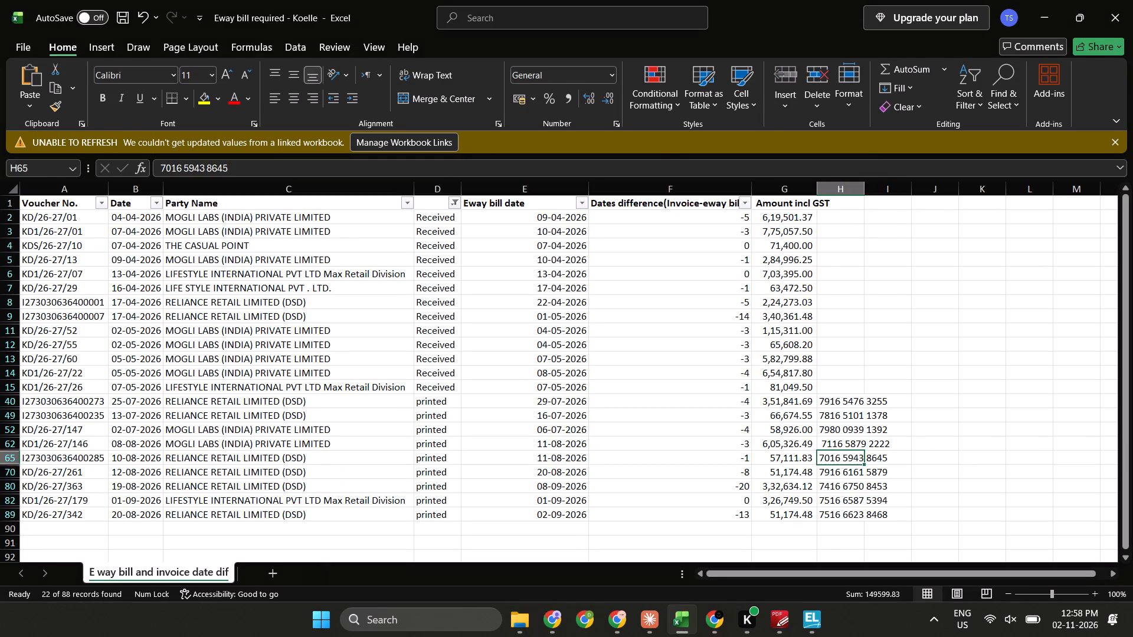
{"action": "key", "text": "shift+space"}
{"action": "key", "text": "Right"}
{"action": "key", "text": "Left"}
{"action": "key", "text": "shift+space"}
{"action": "key", "text": "alt+Tab"}
{"action": "key", "text": "Down"}
{"action": "key", "text": "Down"}
{"action": "key", "text": "Down"}
{"action": "key", "text": "Down"}
{"action": "key", "text": "Down"}
{"action": "key", "text": "Down"}
{"action": "key", "text": "Down"}
{"action": "key", "text": "Down"}
{"action": "key", "text": "Down"}
{"action": "key", "text": "Down"}
{"action": "key", "text": "Down"}
{"action": "key", "text": "Down"}
{"action": "key", "text": "Down"}
{"action": "key", "text": "Down"}
{"action": "key", "text": "Down"}
{"action": "key", "text": "Down"}
{"action": "key", "text": "Down"}
{"action": "key", "text": "Down"}
{"action": "key", "text": "Down"}
{"action": "key", "text": "Down"}
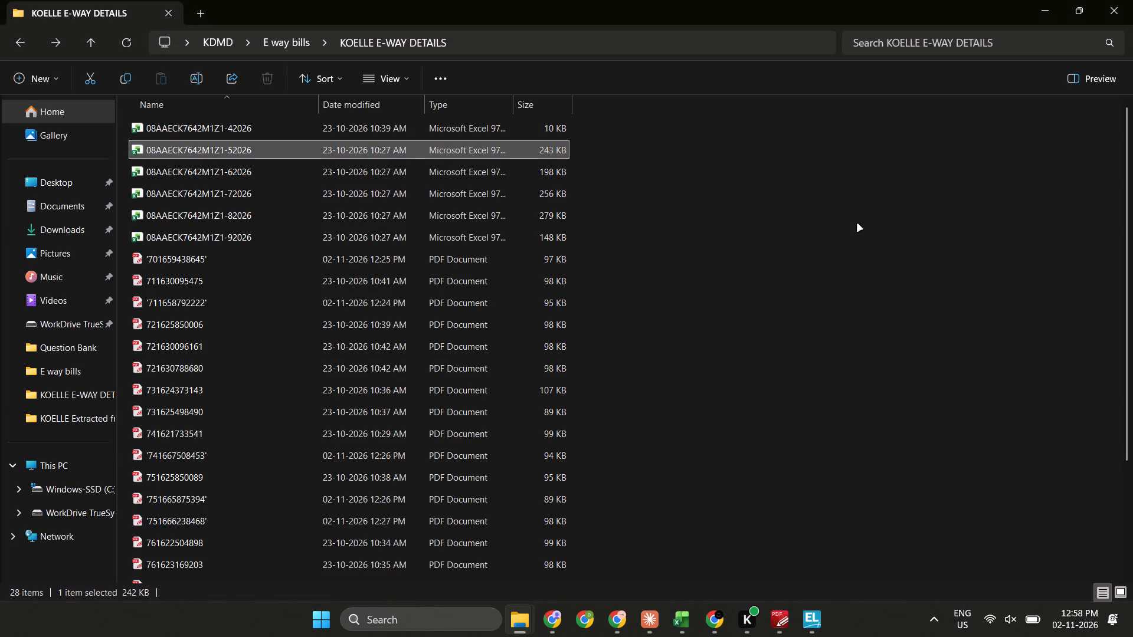
{"action": "key", "text": "Up"}
{"action": "key", "text": "Down"}
{"action": "key", "text": "Up"}
{"action": "key", "text": "Up"}
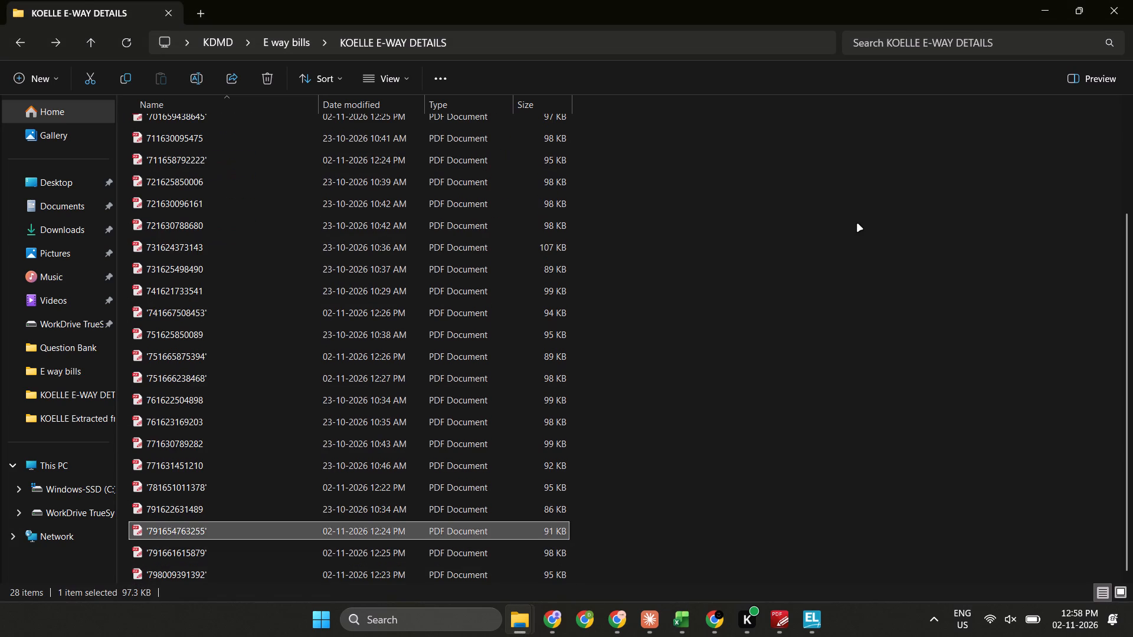
{"action": "key", "text": "Up"}
{"action": "key", "text": "Up"}
{"action": "key", "text": "Up"}
{"action": "key", "text": "Up"}
{"action": "key", "text": "Up"}
{"action": "key", "text": "Up"}
{"action": "key", "text": "Up"}
{"action": "key", "text": "Up"}
{"action": "key", "text": "Up"}
{"action": "key", "text": "Up"}
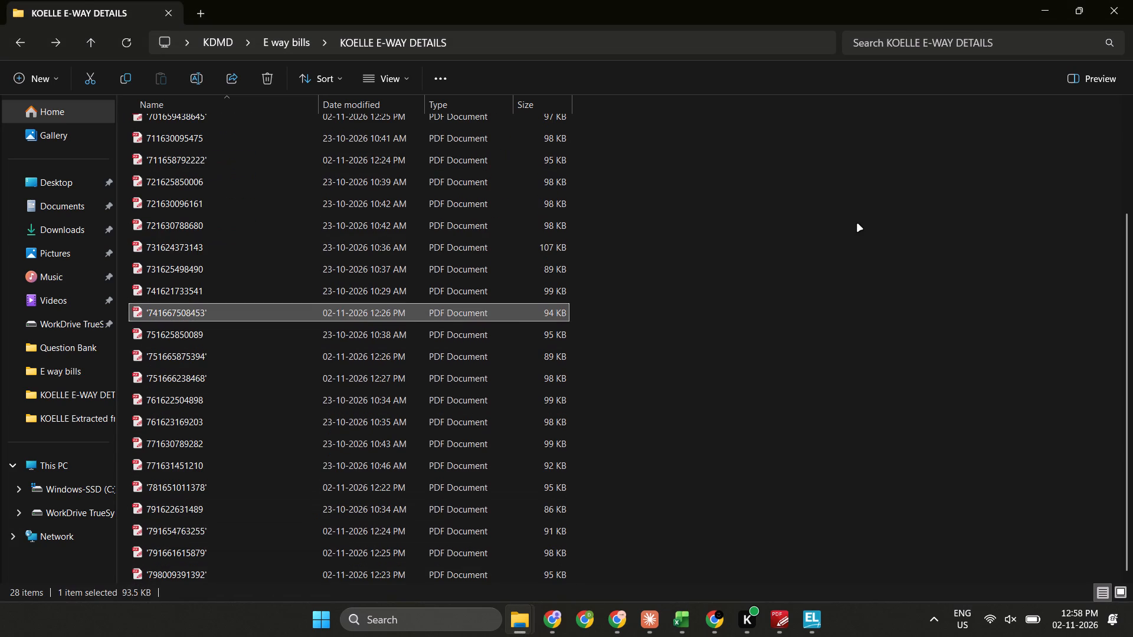
{"action": "key", "text": "Down"}
{"action": "key", "text": "Down"}
{"action": "key", "text": "Down"}
{"action": "key", "text": "Up"}
{"action": "key", "text": "Up"}
{"action": "key", "text": "Up"}
{"action": "key", "text": "Up"}
{"action": "key", "text": "Up"}
{"action": "key", "text": "Up"}
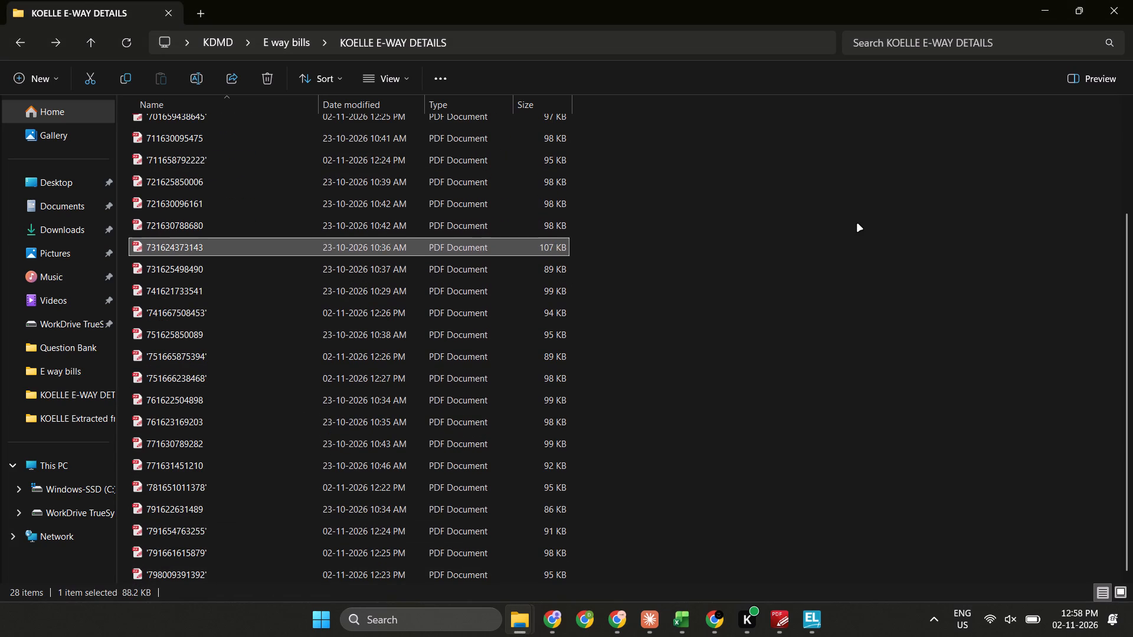
{"action": "key", "text": "Up"}
{"action": "key", "text": "Up"}
{"action": "key", "text": "Up"}
{"action": "key", "text": "Up"}
{"action": "key", "text": "alt+Tab"}
{"action": "key", "text": "alt+Tab"}
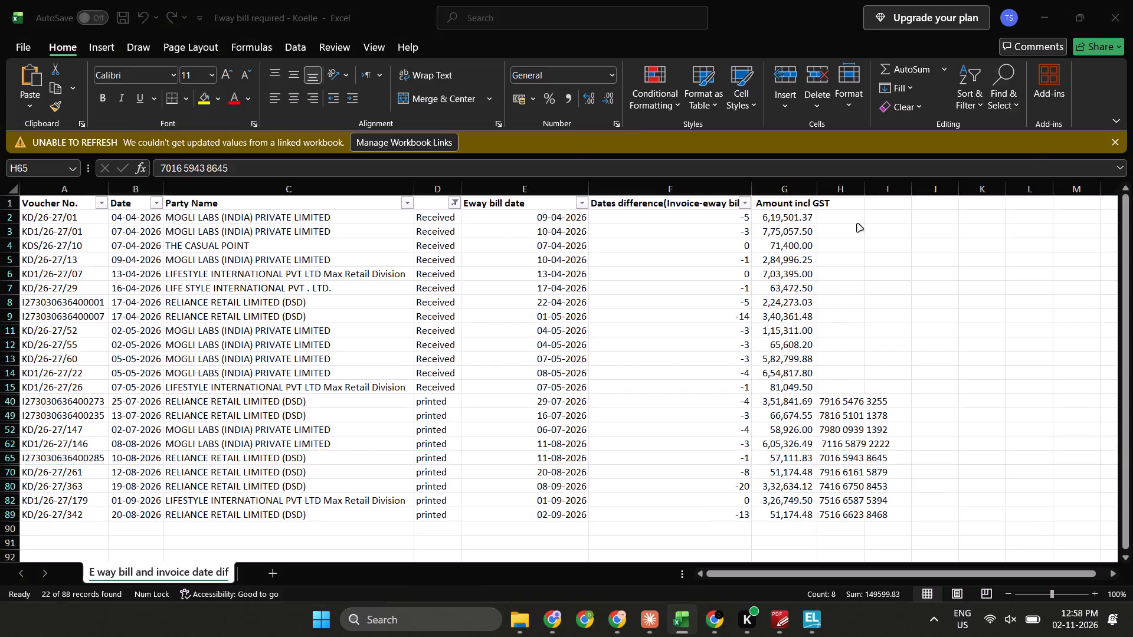
{"action": "key", "text": "alt+Tab"}
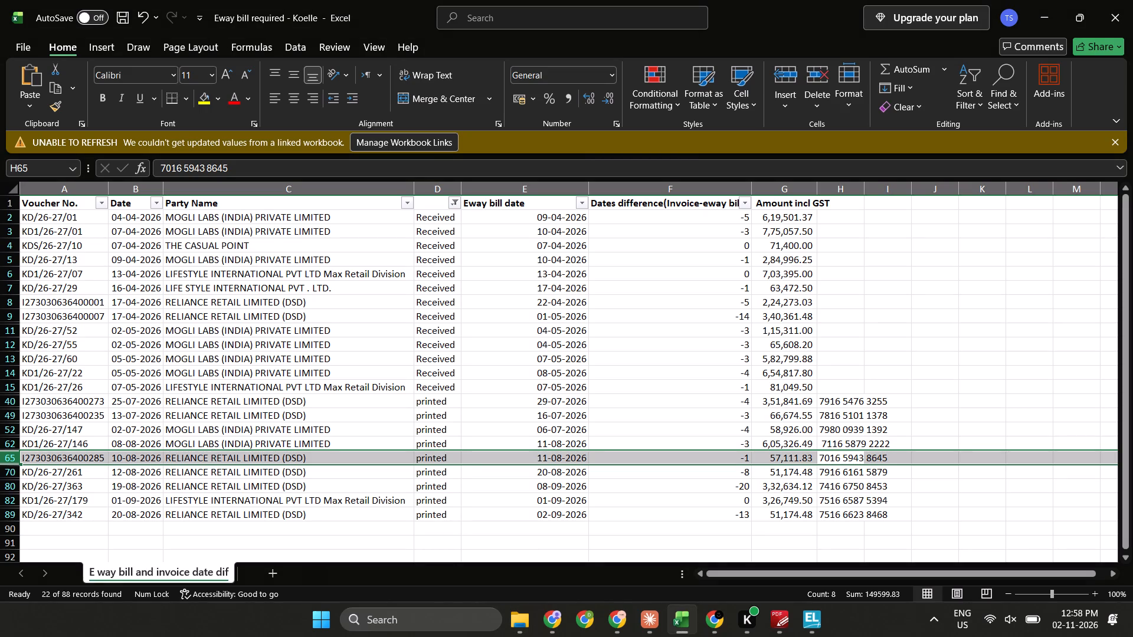
{"action": "key", "text": "alt+Tab"}
{"action": "key", "text": "alt+Tab"}
{"action": "key", "text": "alt+Tab"}
{"action": "key", "text": "alt+Tab"}
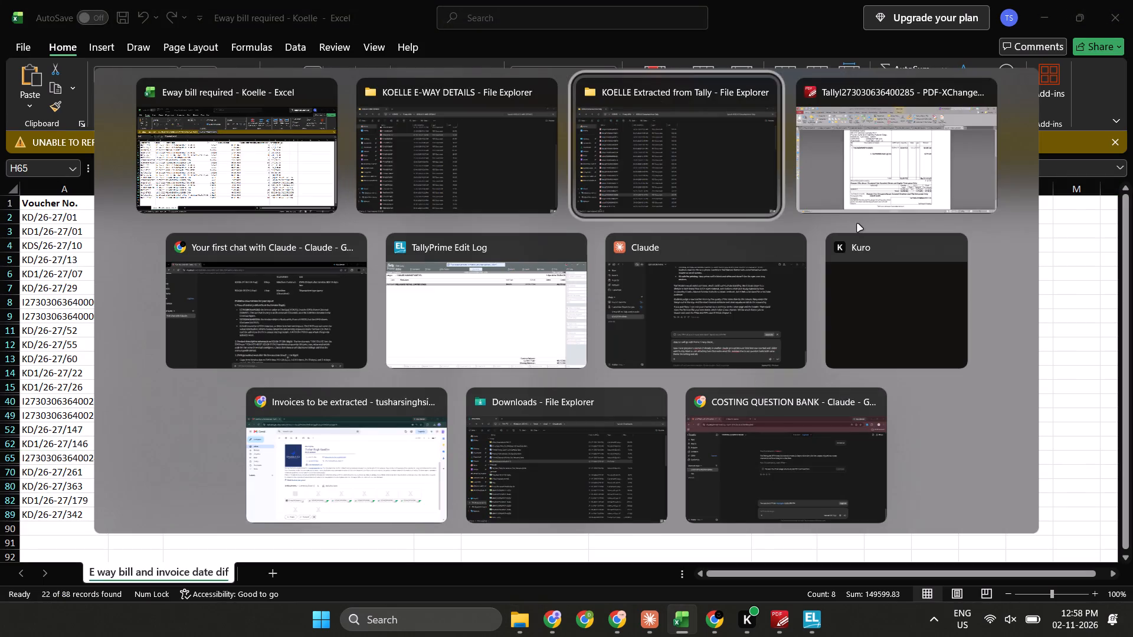
{"action": "key", "text": "alt+Right"}
{"action": "key", "text": "ctrl+Tab"}
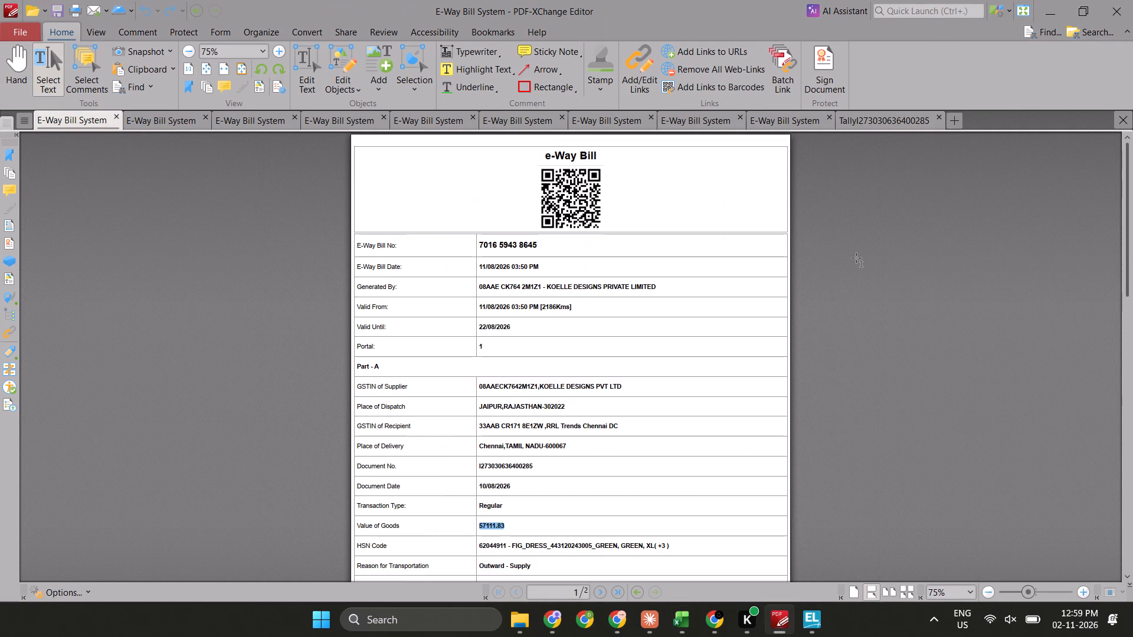
{"action": "scroll", "coordinate": [856, 258], "scroll_direction": "up", "scroll_amount": 1, "text": "ctrl"}
{"action": "scroll", "coordinate": [856, 258], "scroll_direction": "down", "scroll_amount": 1}
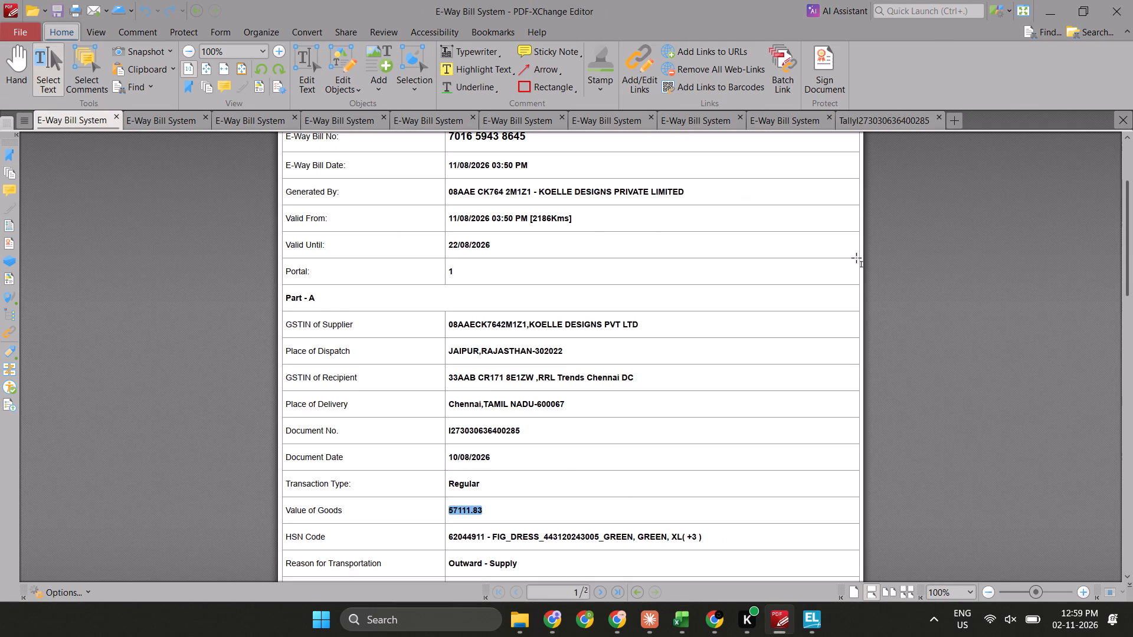
{"action": "key", "text": "alt+Tab"}
{"action": "key", "text": "alt+Tab"}
{"action": "key", "text": "alt+Tab"}
{"action": "key", "text": "alt+Tab"}
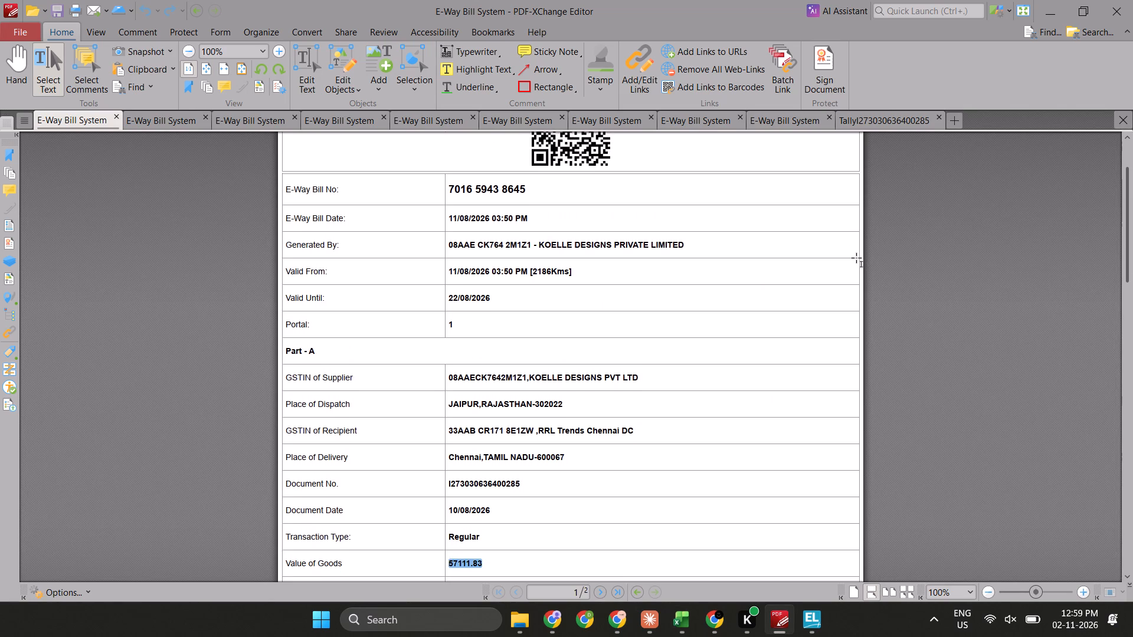
{"action": "scroll", "coordinate": [856, 258], "scroll_direction": "right", "scroll_amount": 1}
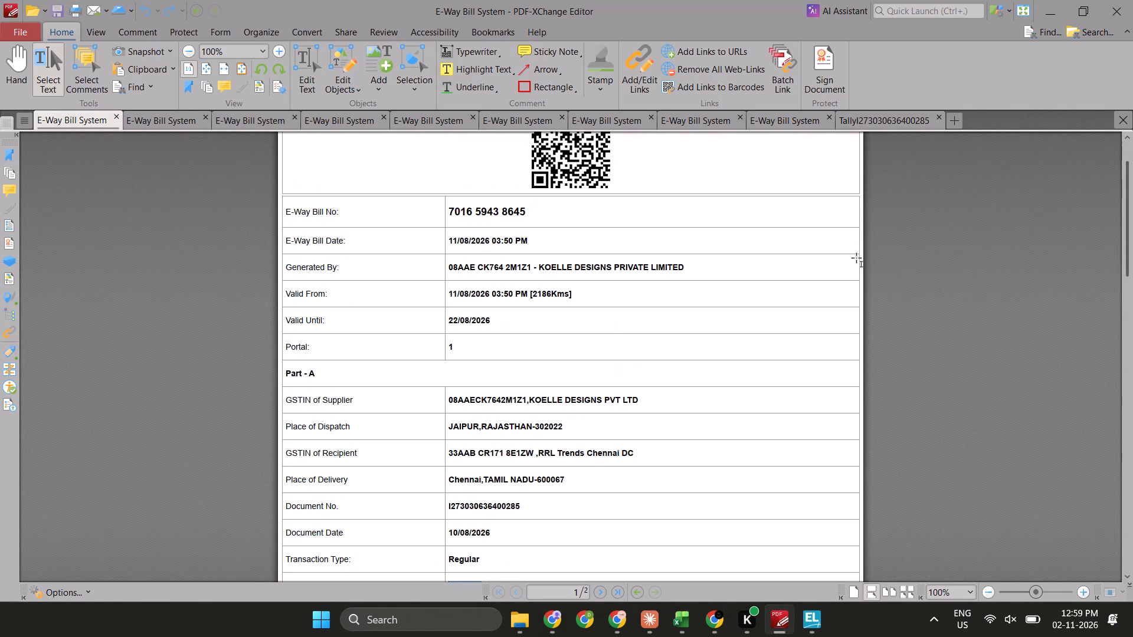
{"action": "scroll", "coordinate": [856, 258], "scroll_direction": "down", "scroll_amount": 1}
{"action": "scroll", "coordinate": [875, 327], "scroll_direction": "down", "scroll_amount": 1}
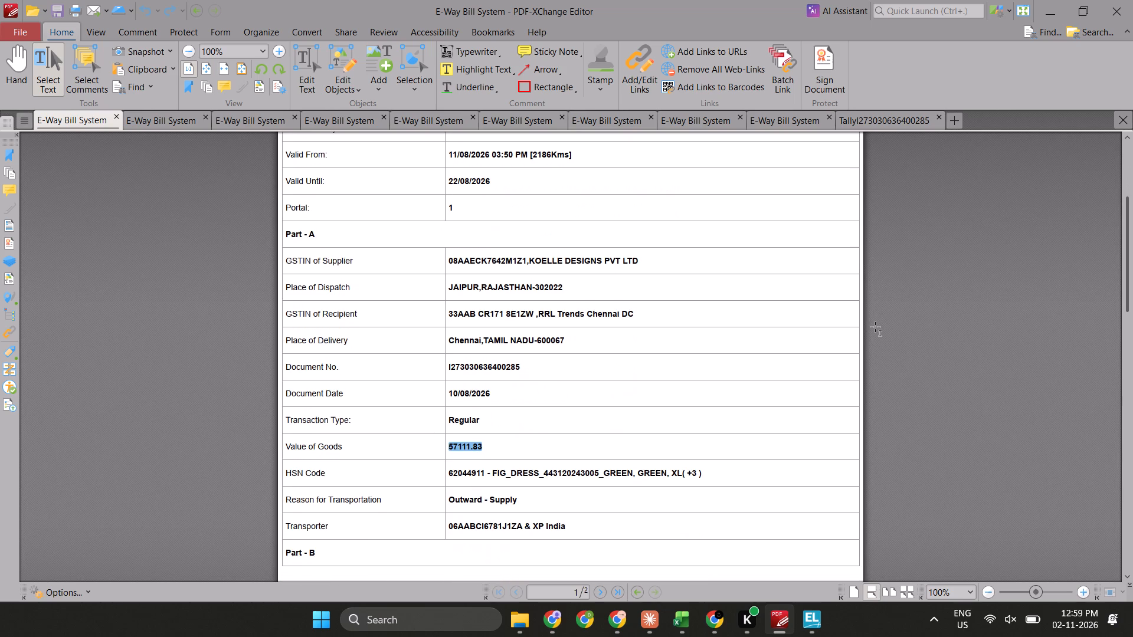
{"action": "key", "text": "ctrl+Tab"}
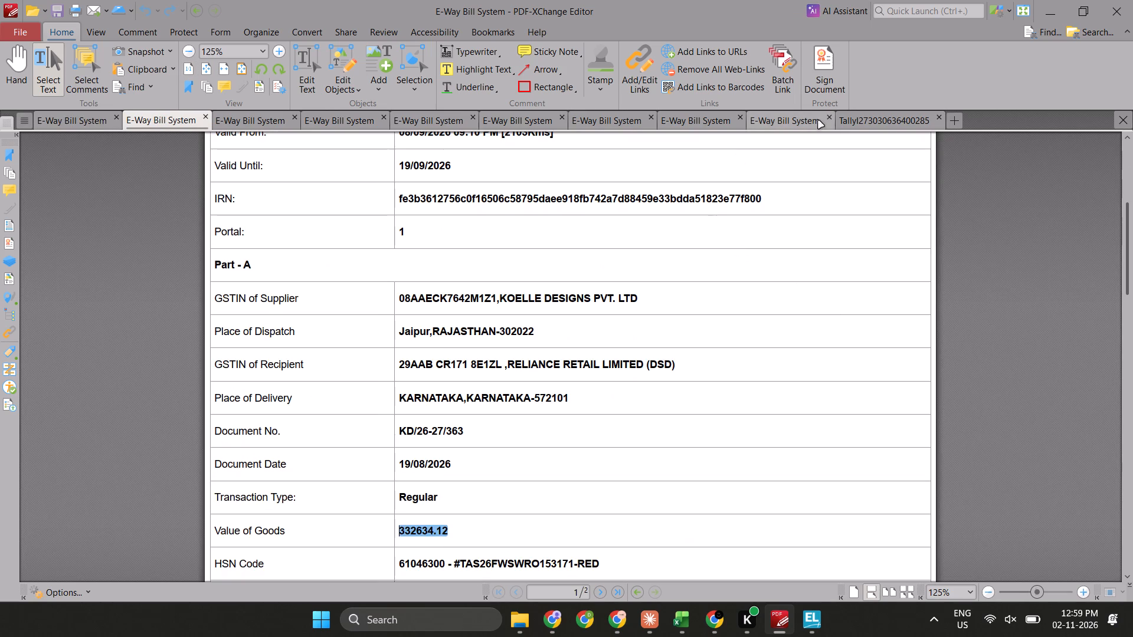
{"action": "key", "text": "ctrl+shift+Tab"}
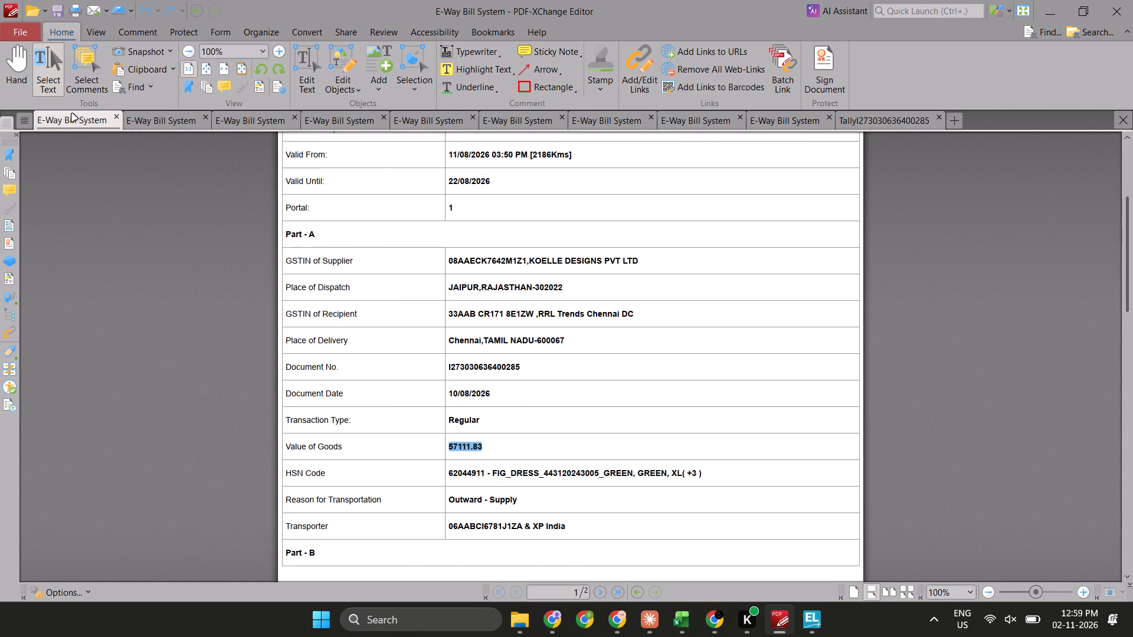
{"action": "left_click_drag", "start_coordinate": [70, 112], "coordinate": [72, 120]}
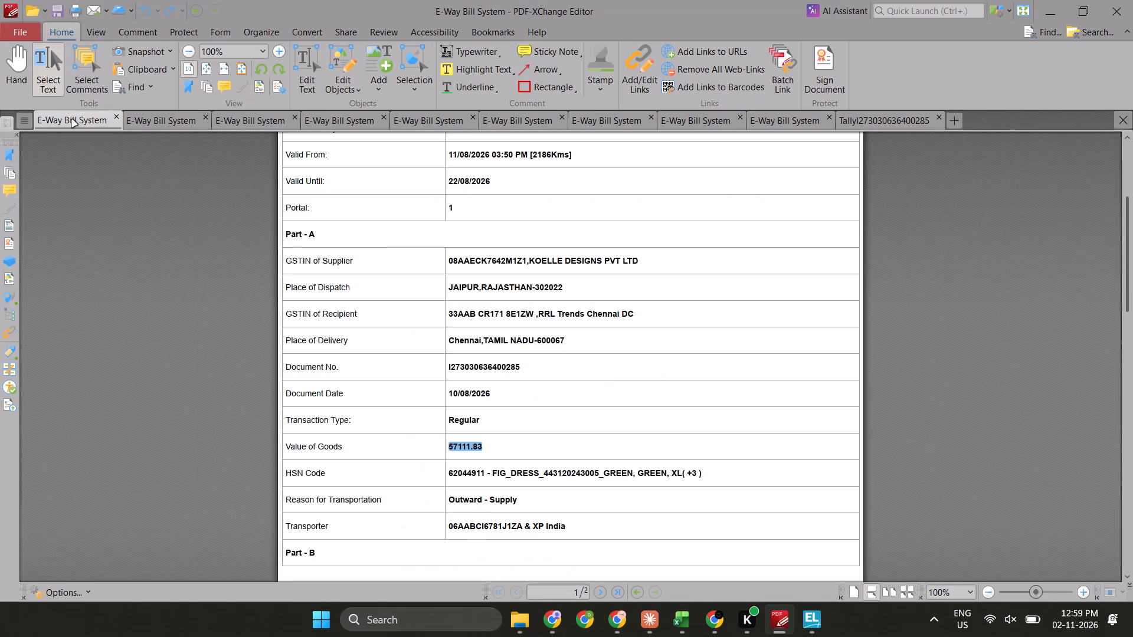
{"action": "left_click_drag", "start_coordinate": [72, 120], "coordinate": [728, 117]}
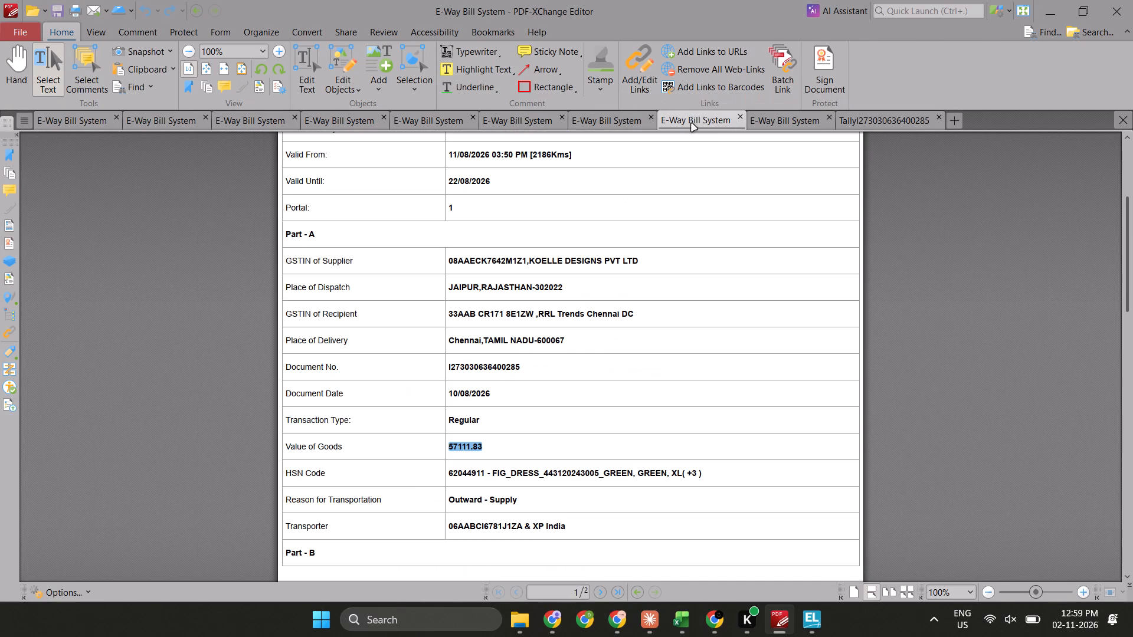
{"action": "left_click_drag", "start_coordinate": [692, 124], "coordinate": [810, 119]}
{"action": "left_click_drag", "start_coordinate": [802, 118], "coordinate": [780, 119]}
{"action": "left_click_drag", "start_coordinate": [780, 119], "coordinate": [694, 123]}
{"action": "key", "text": "ctrl+Tab"}
{"action": "scroll", "coordinate": [760, 360], "scroll_direction": "up", "scroll_amount": 4}
{"action": "scroll", "coordinate": [760, 360], "scroll_direction": "down", "scroll_amount": 2}
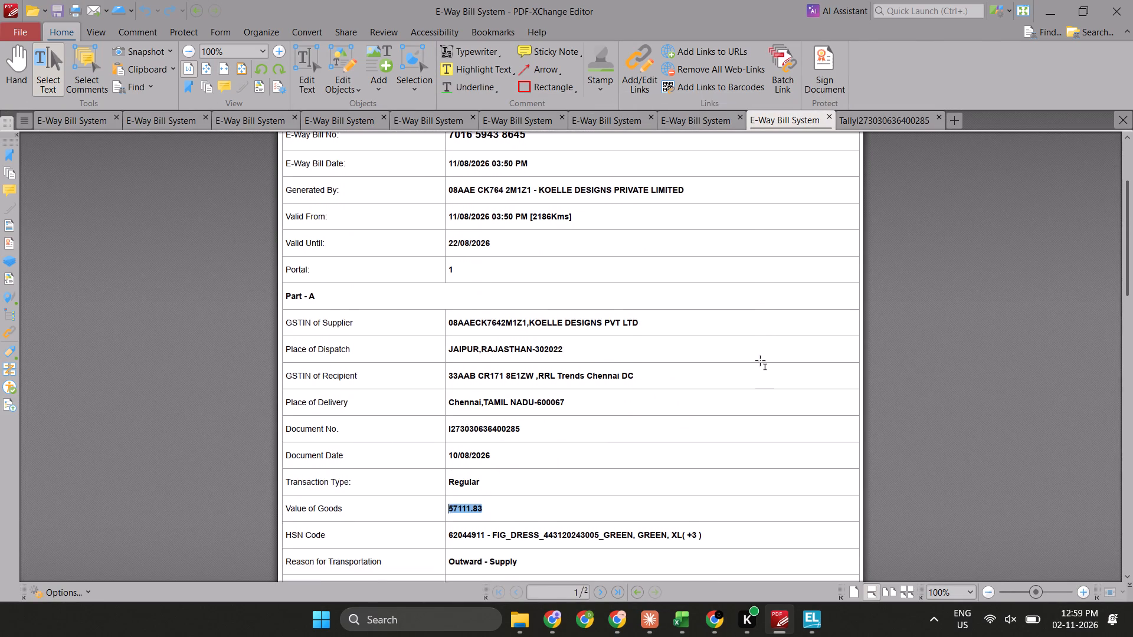
{"action": "scroll", "coordinate": [760, 360], "scroll_direction": "down", "scroll_amount": 1}
{"action": "scroll", "coordinate": [760, 360], "scroll_direction": "up", "scroll_amount": 1}
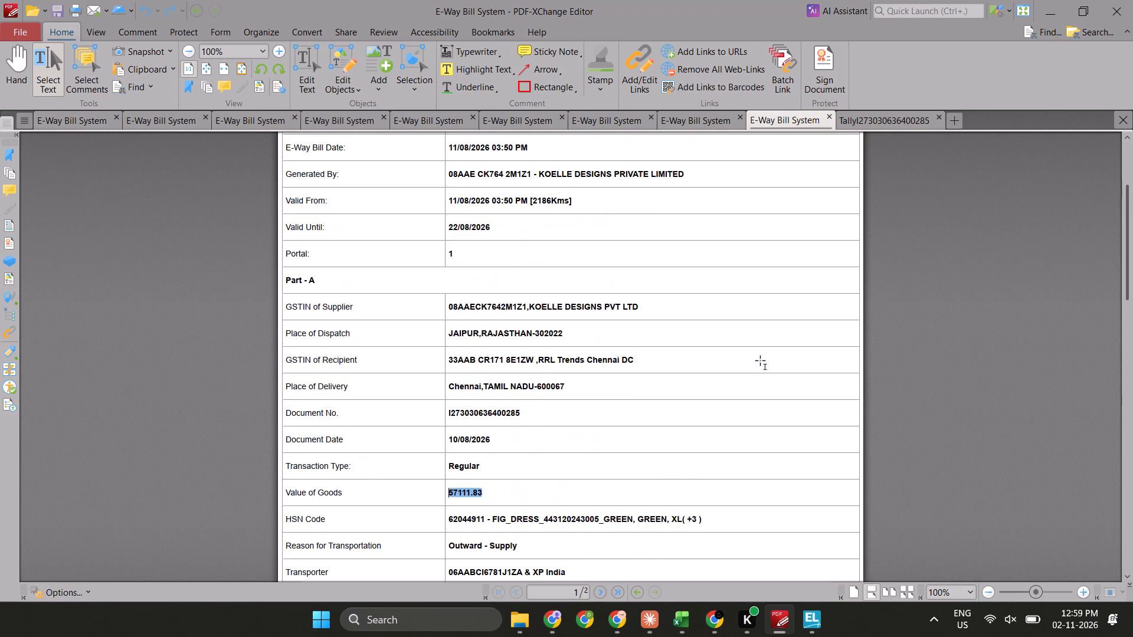
{"action": "scroll", "coordinate": [760, 360], "scroll_direction": "up", "scroll_amount": 1}
{"action": "key", "text": "ctrl+Tab"}
{"action": "scroll", "coordinate": [760, 360], "scroll_direction": "up", "scroll_amount": 10}
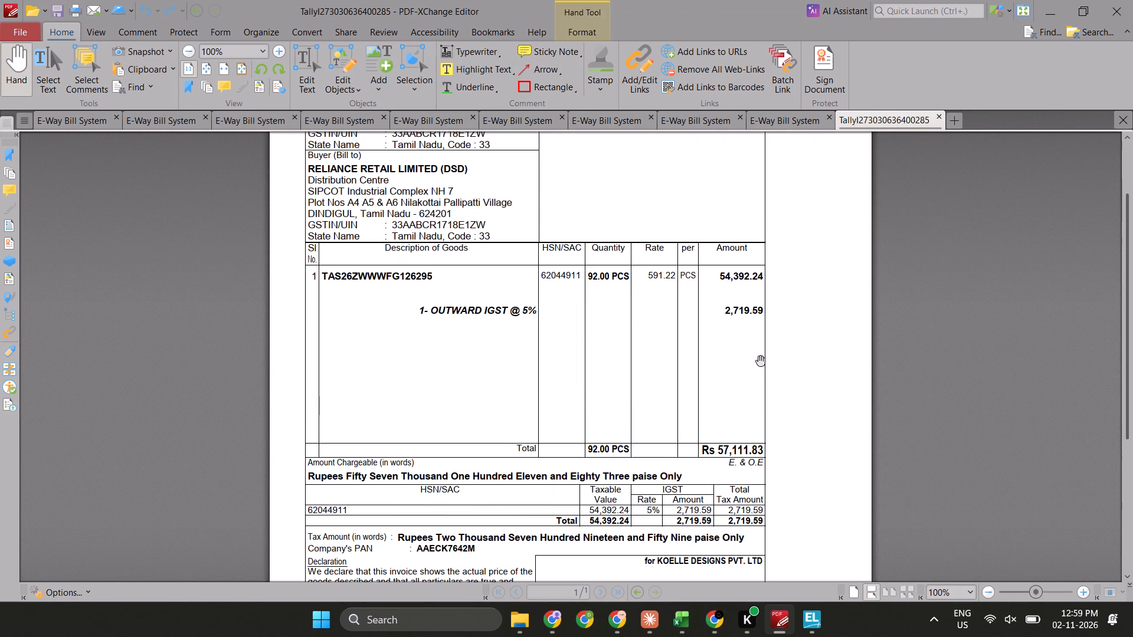
{"action": "scroll", "coordinate": [760, 360], "scroll_direction": "up", "scroll_amount": 1}
{"action": "key", "text": "ctrl+shift+Tab"}
{"action": "scroll", "coordinate": [760, 360], "scroll_direction": "down", "scroll_amount": 1}
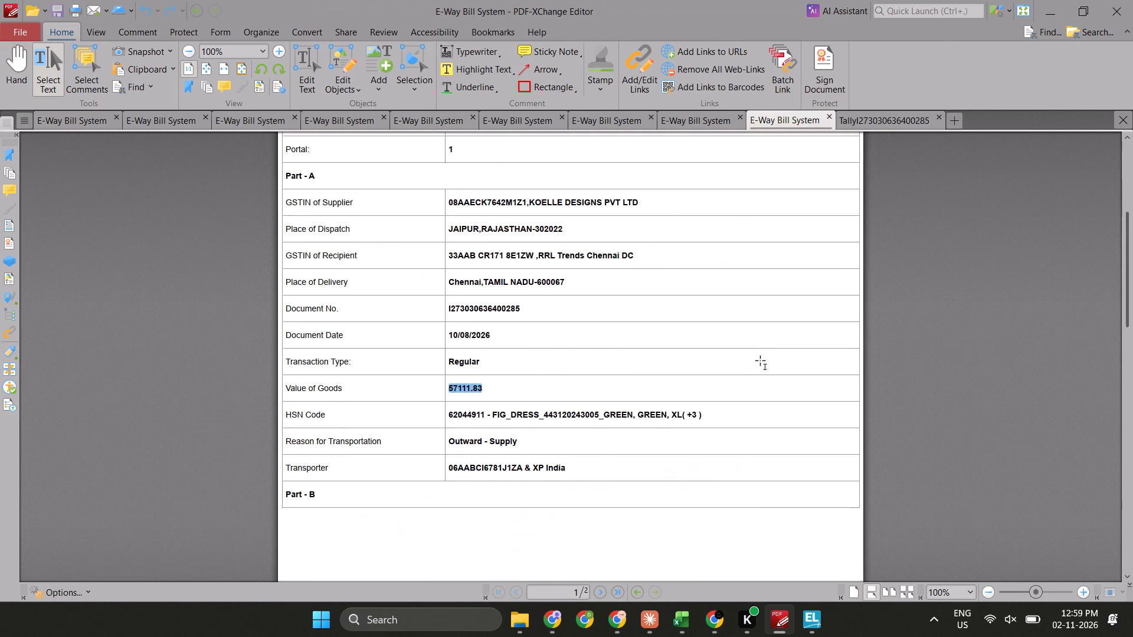
{"action": "scroll", "coordinate": [760, 360], "scroll_direction": "up", "scroll_amount": 1, "text": "ctrl"}
{"action": "scroll", "coordinate": [760, 360], "scroll_direction": "down", "scroll_amount": 1}
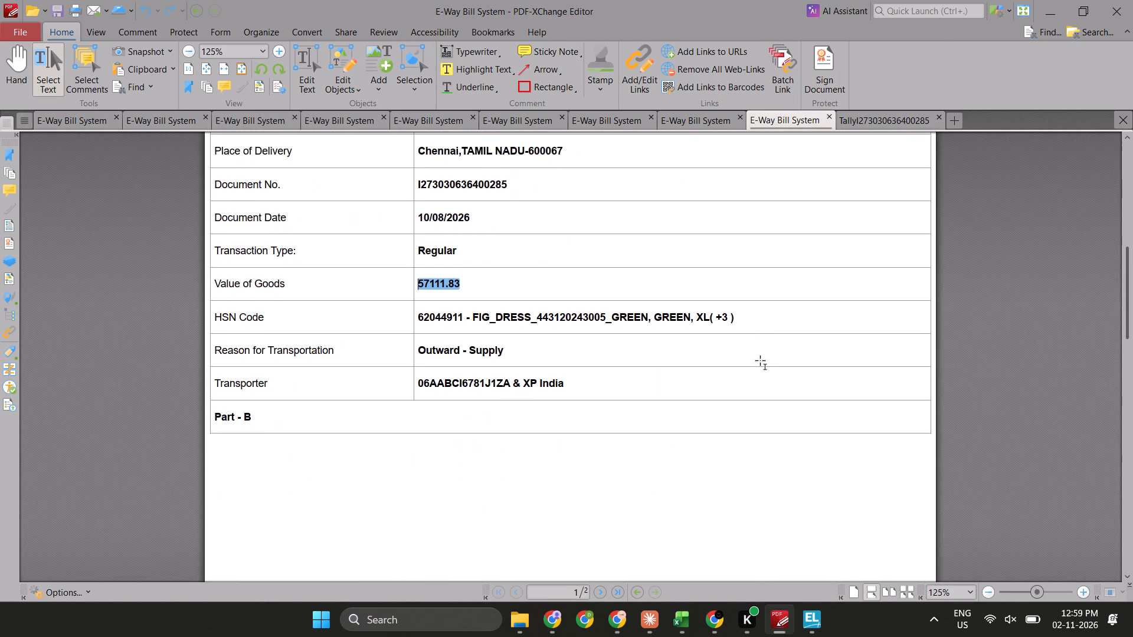
{"action": "scroll", "coordinate": [760, 360], "scroll_direction": "up", "scroll_amount": 1}
{"action": "key", "text": "ctrl+Tab"}
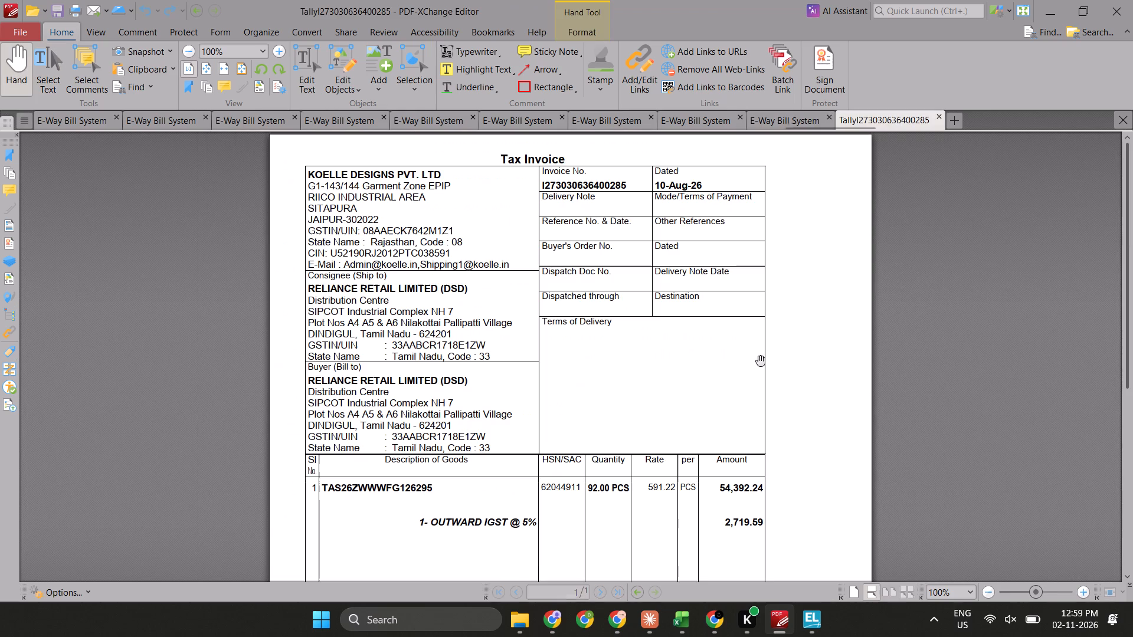
{"action": "scroll", "coordinate": [759, 365], "scroll_direction": "up", "scroll_amount": 2, "text": "ctrl"}
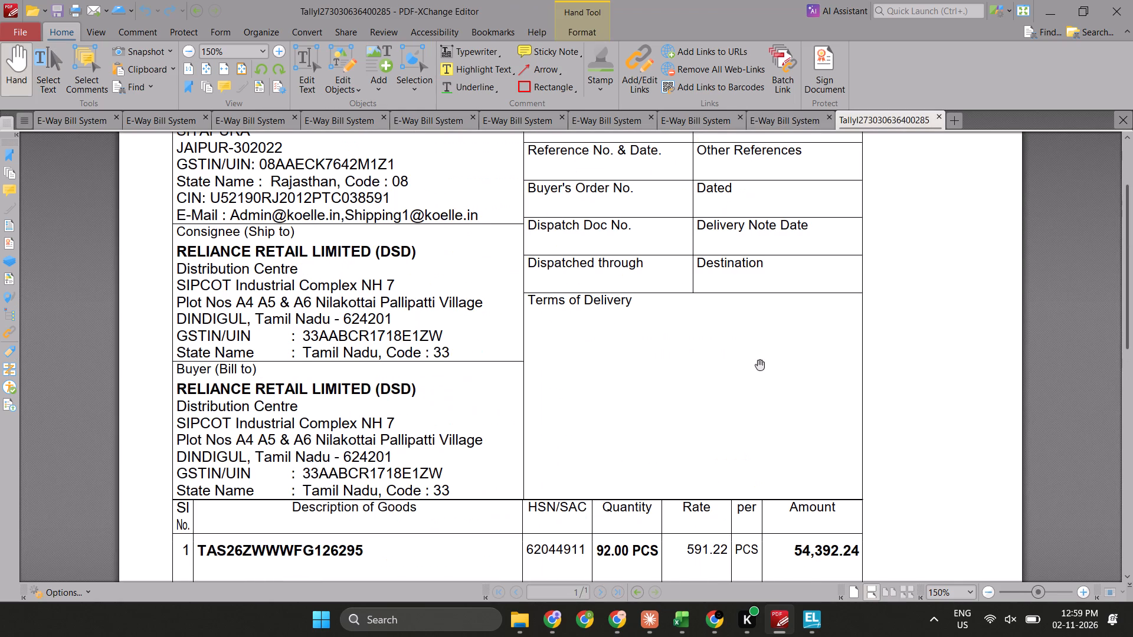
{"action": "key", "text": "ctrl+shift+Tab"}
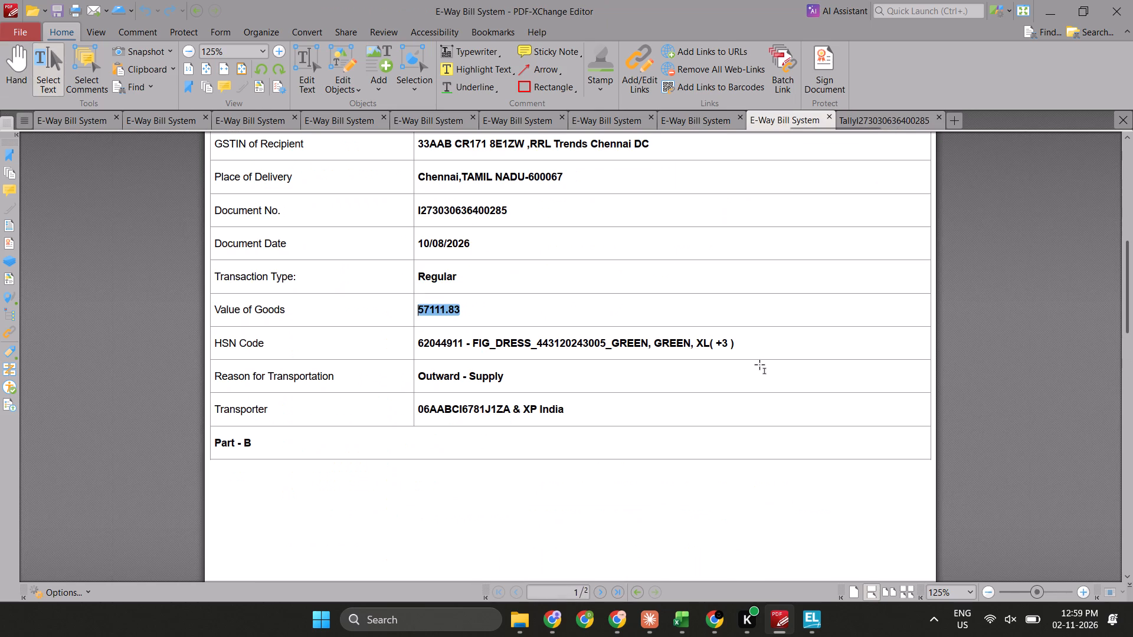
{"action": "scroll", "coordinate": [759, 365], "scroll_direction": "up", "scroll_amount": 1}
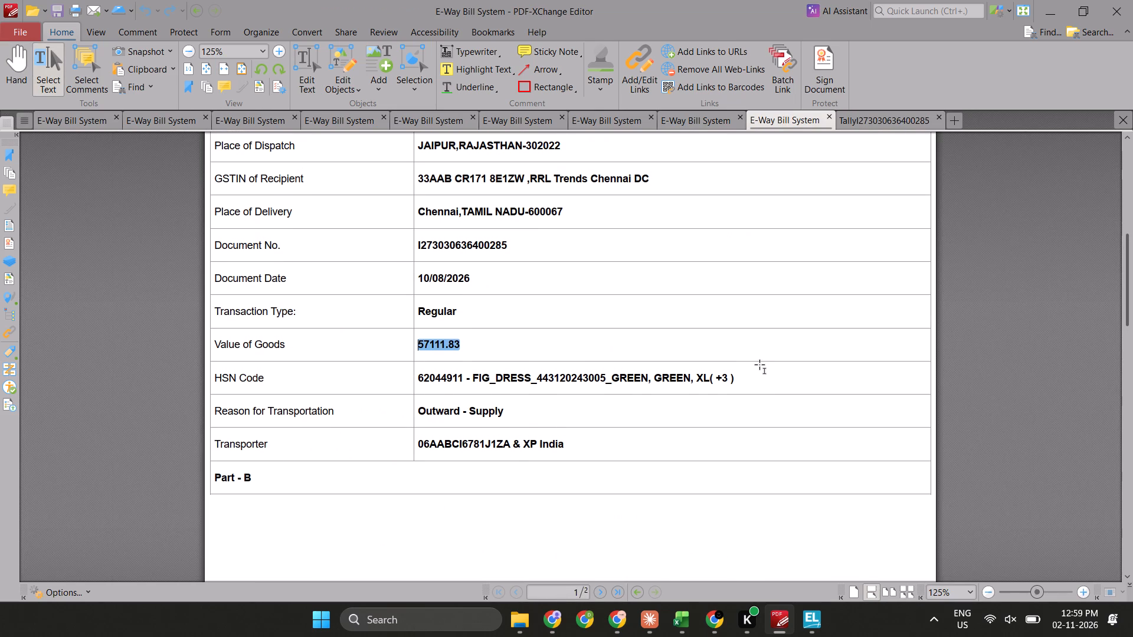
{"action": "scroll", "coordinate": [759, 365], "scroll_direction": "up", "scroll_amount": 1}
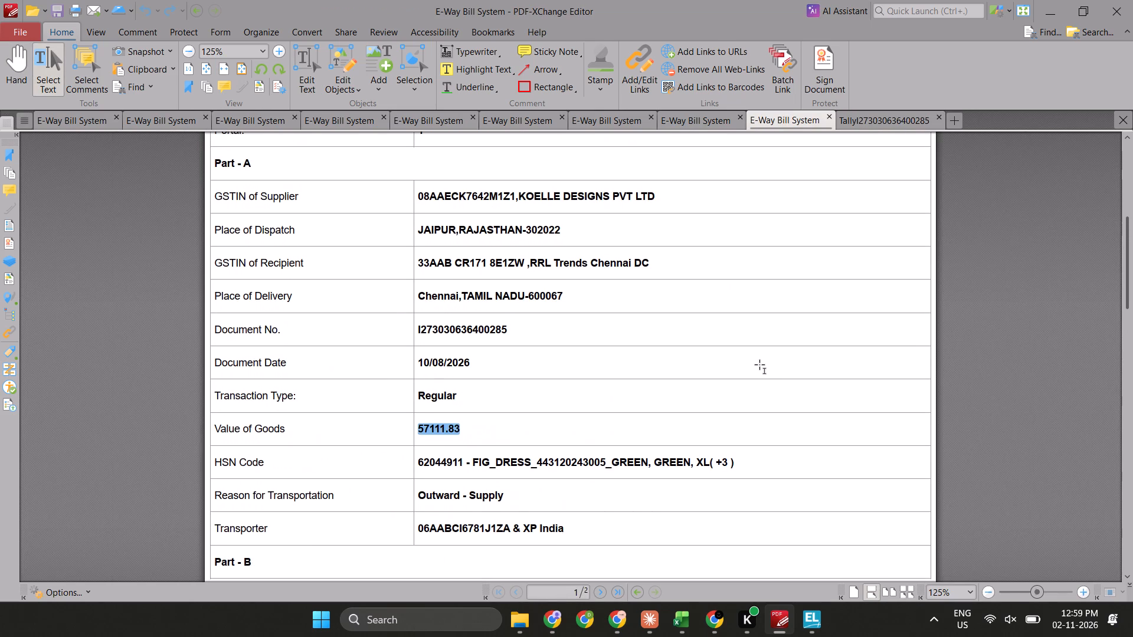
{"action": "key", "text": "ctrl+Tab"}
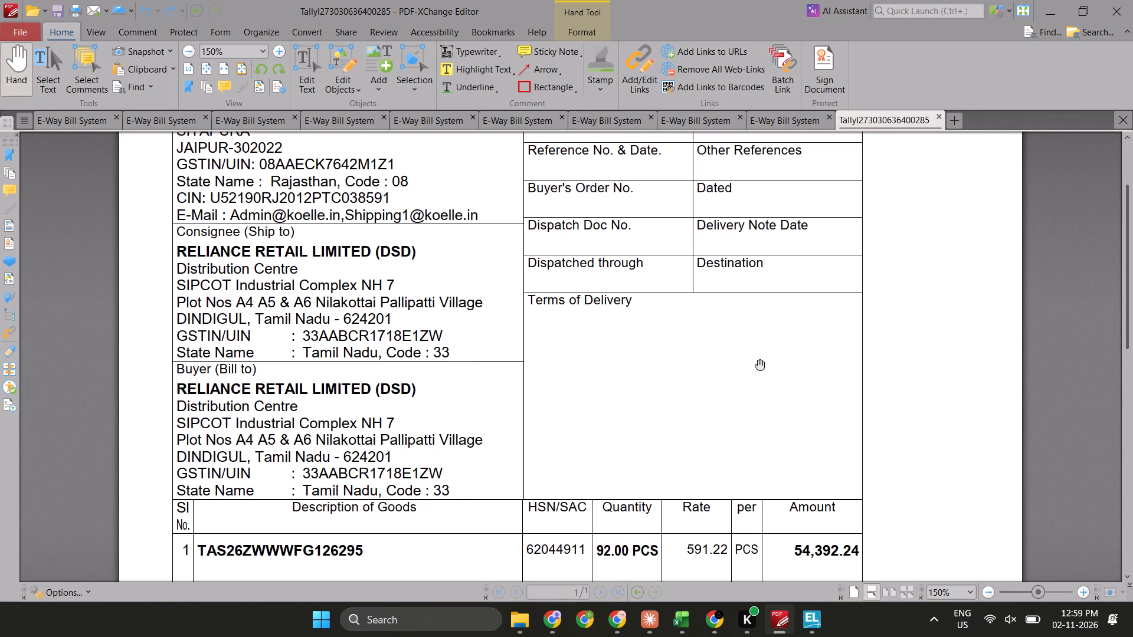
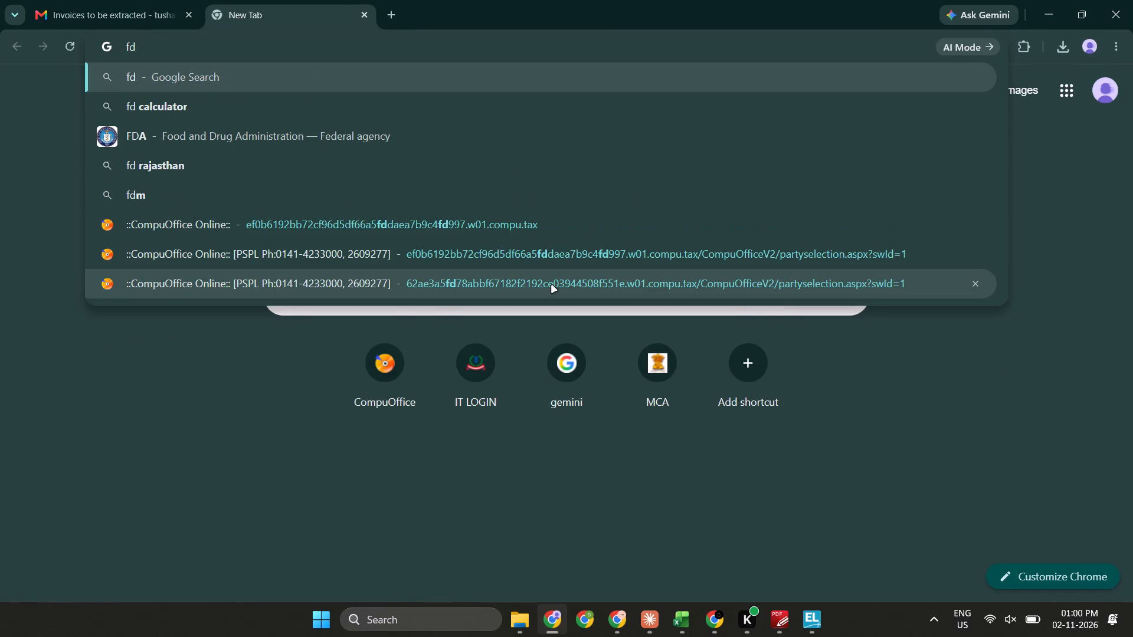
{"action": "key", "text": "BackSpace"}
{"action": "key", "text": "BackSpace"}
{"action": "type", "text": "diffr"}
{"action": "key", "text": "BackSpace"}
{"action": "type", "text": "erence in km between"}
{"action": "key", "text": "space"}
{"action": "key", "text": "alt+Tab"}
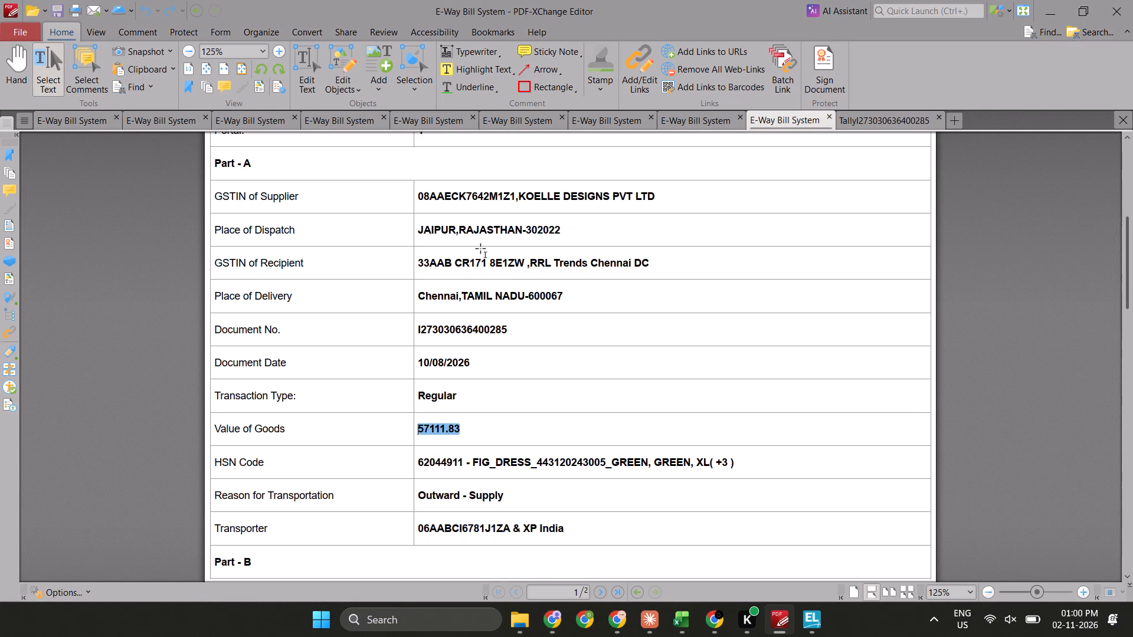
{"action": "key", "text": "alt+Tab"}
{"action": "type", "text": "pins"}
{"action": "key", "text": "space"}
{"action": "key", "text": "alt+Tab"}
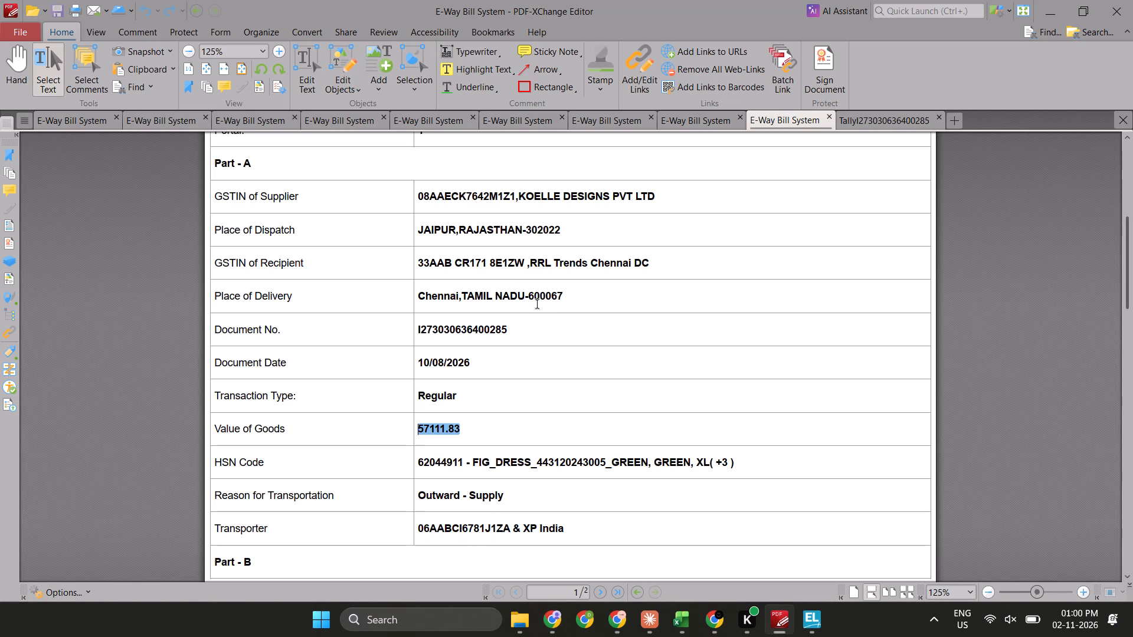
{"action": "double_click", "coordinate": [539, 300]}
{"action": "key", "text": "ctrl+c"}
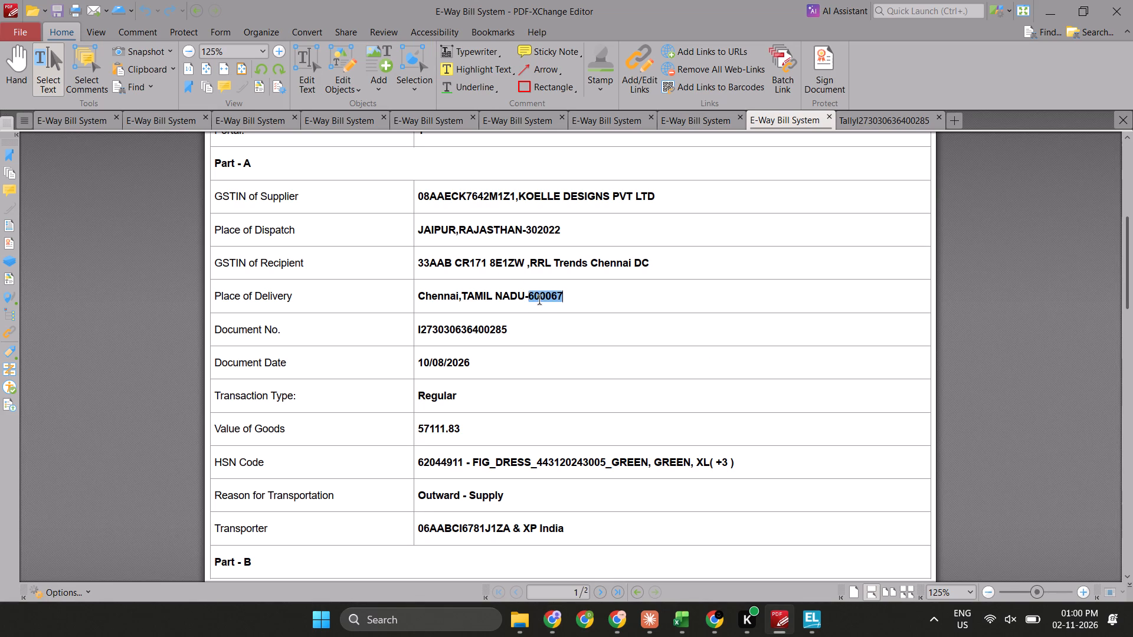
{"action": "key", "text": "alt+Tab"}
{"action": "key", "text": "ctrl+v"}
{"action": "key", "text": "space"}
{"action": "type", "text": "and"}
{"action": "key", "text": "space"}
{"action": "key", "text": "alt+Tab"}
{"action": "key", "text": "ctrl+Tab"}
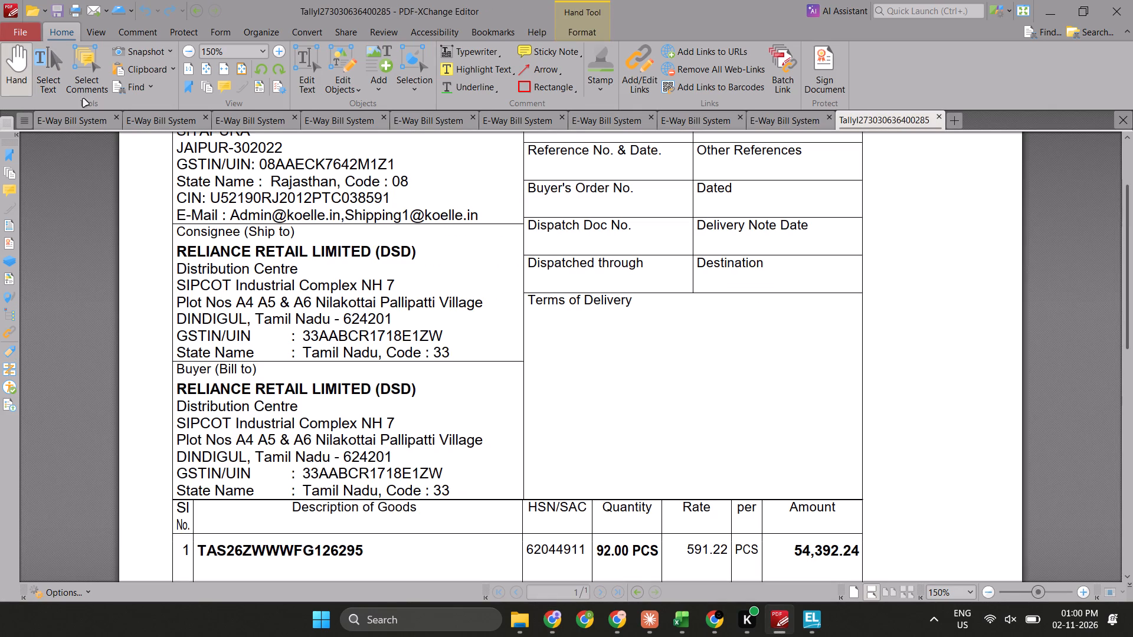
{"action": "left_click", "coordinate": [51, 70]}
{"action": "double_click", "coordinate": [376, 314]}
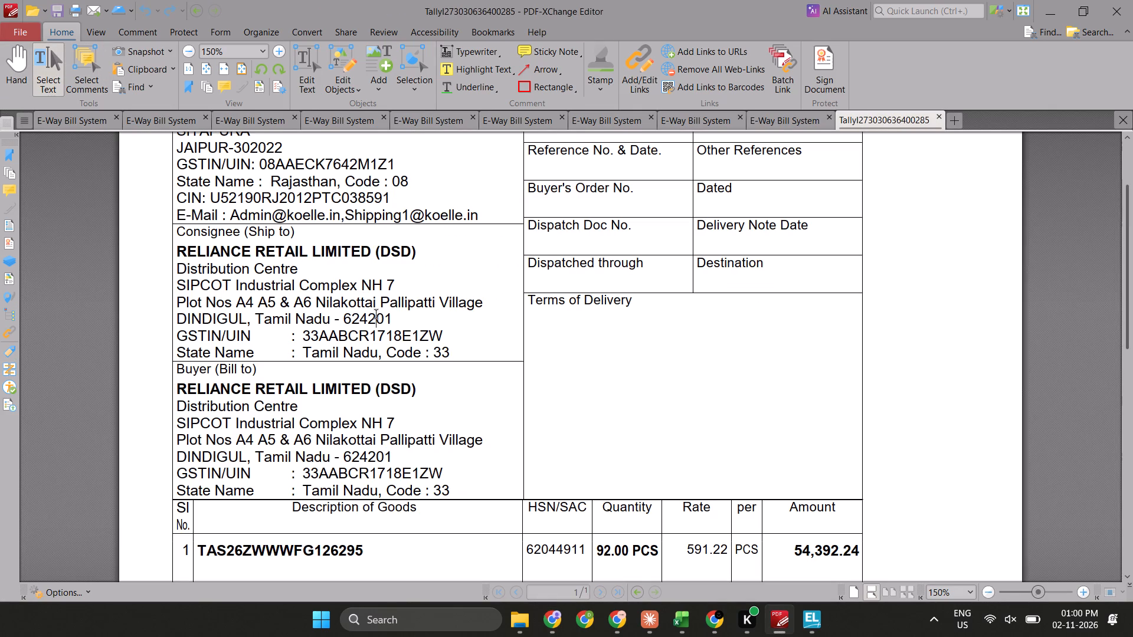
{"action": "key", "text": "ctrl+c"}
{"action": "key", "text": "alt+Tab"}
{"action": "key", "text": "ctrl+v"}
{"action": "key", "text": "Return"}
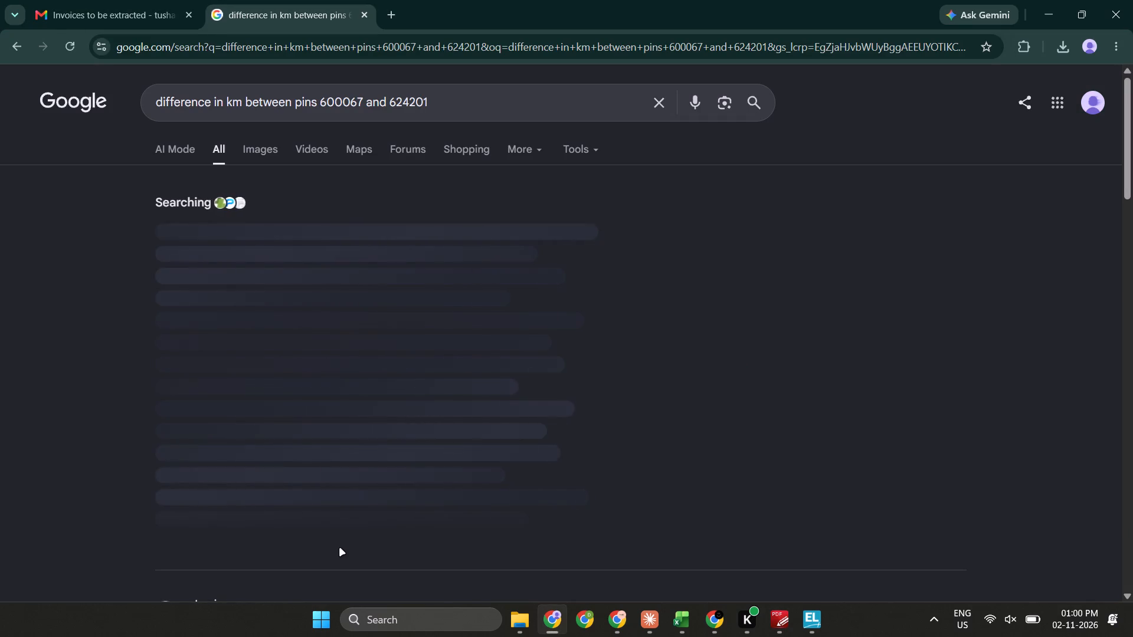
{"action": "scroll", "coordinate": [377, 459], "scroll_direction": "down", "scroll_amount": 1}
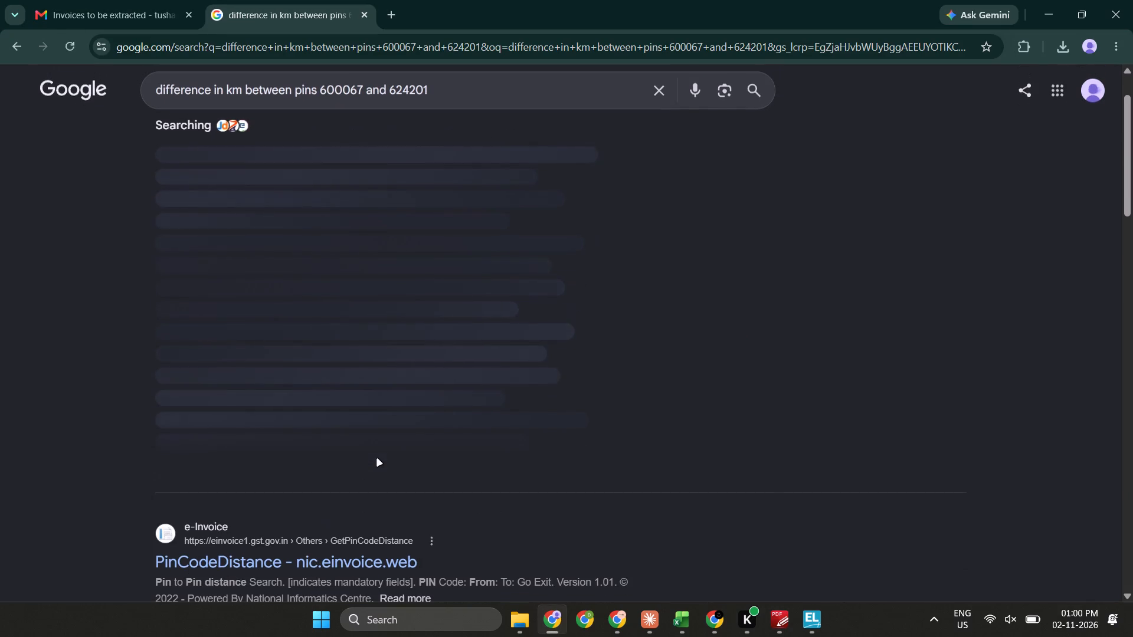
{"action": "left_click", "coordinate": [375, 461]}
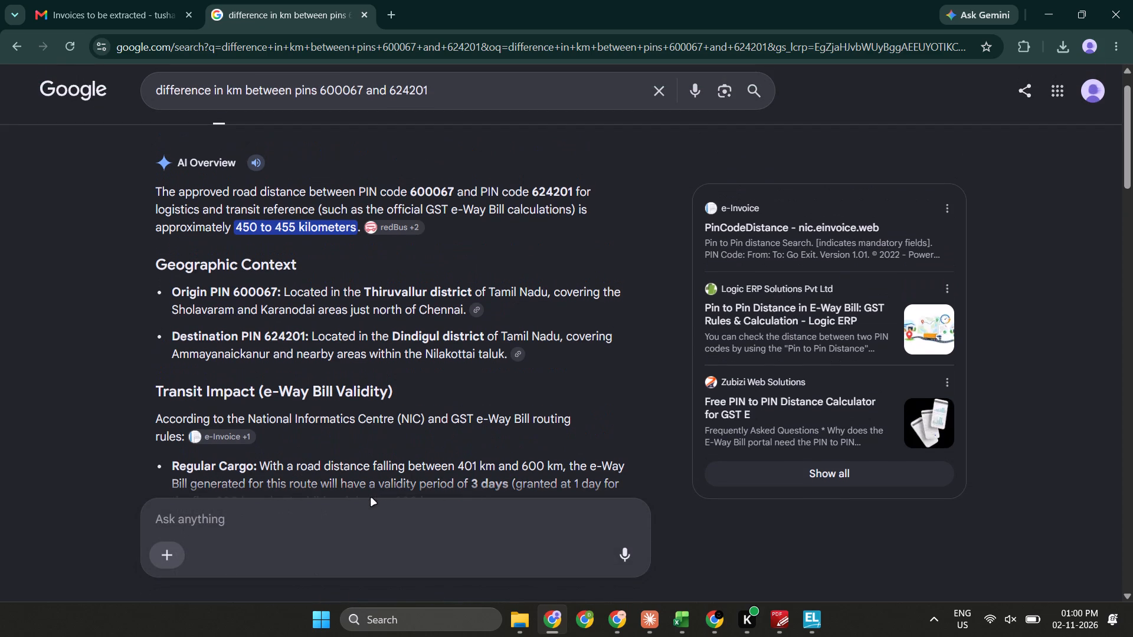
{"action": "key", "text": "alt+Tab"}
{"action": "key", "text": "alt+Tab"}
{"action": "key", "text": "alt+Tab"}
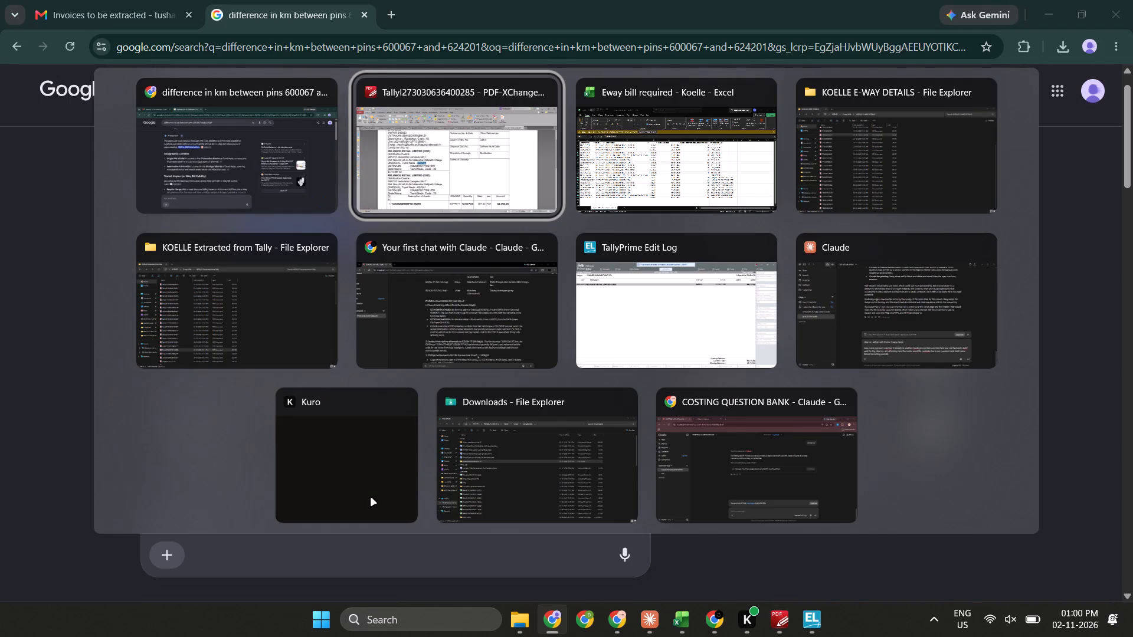